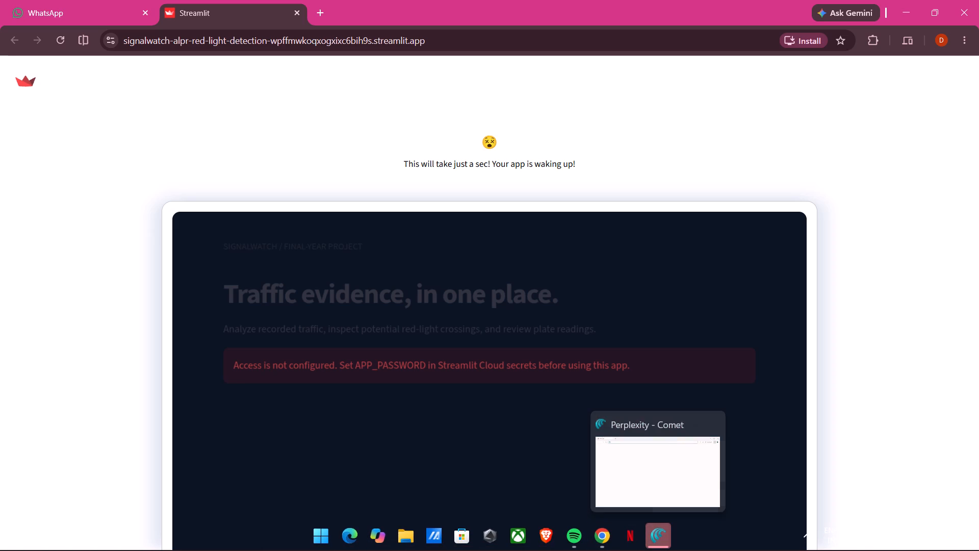
Close the Perplexity Comet browser window, keeping the waking Streamlit app open in Chrome.
click(709, 426)
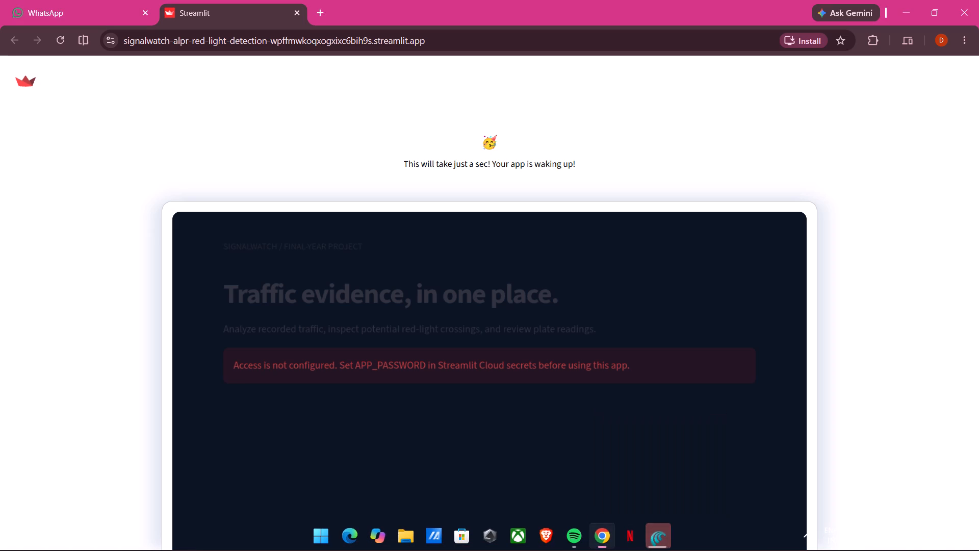
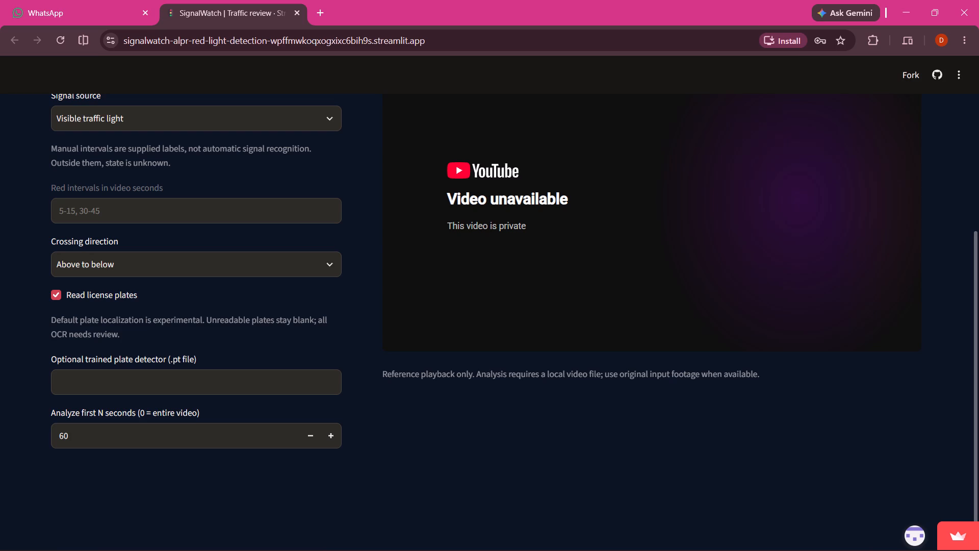
Check the available Crossing direction options and return to the upload section of the video analysis form.
click(325, 265)
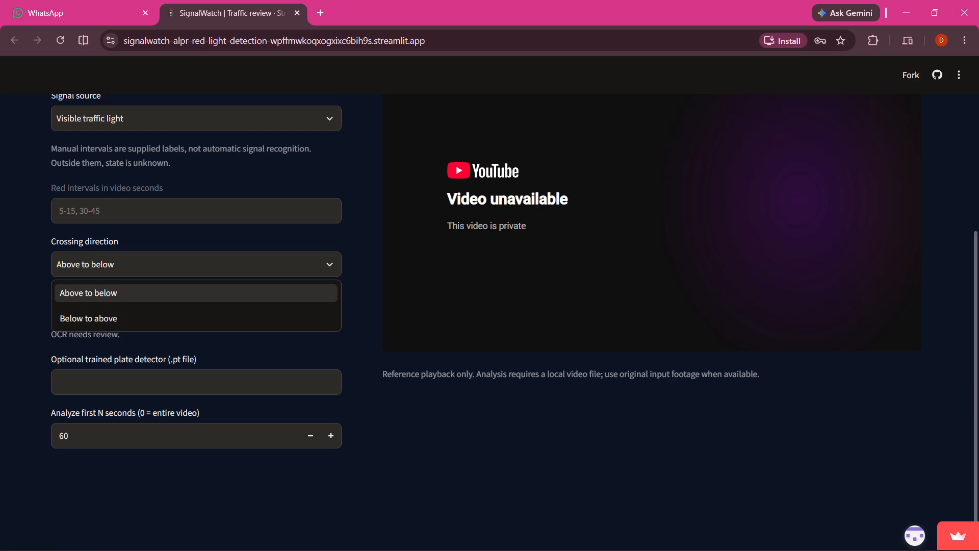
click(325, 265)
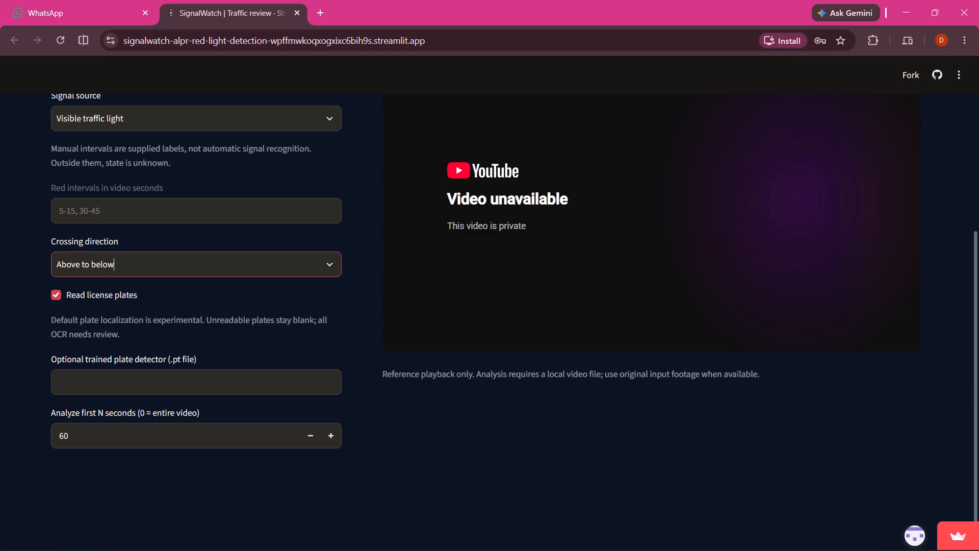
scroll(325, 265, up, 3)
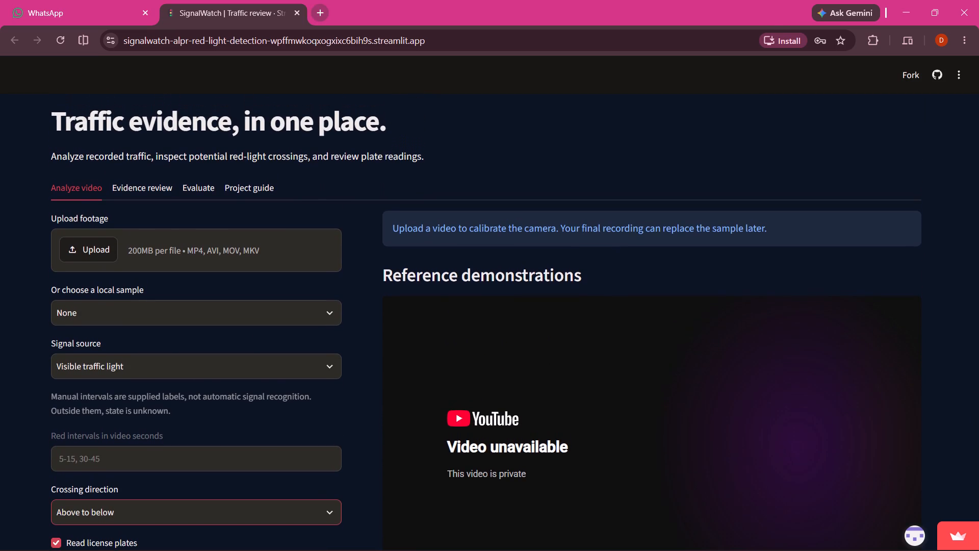
scroll(396, 117, up, 1)
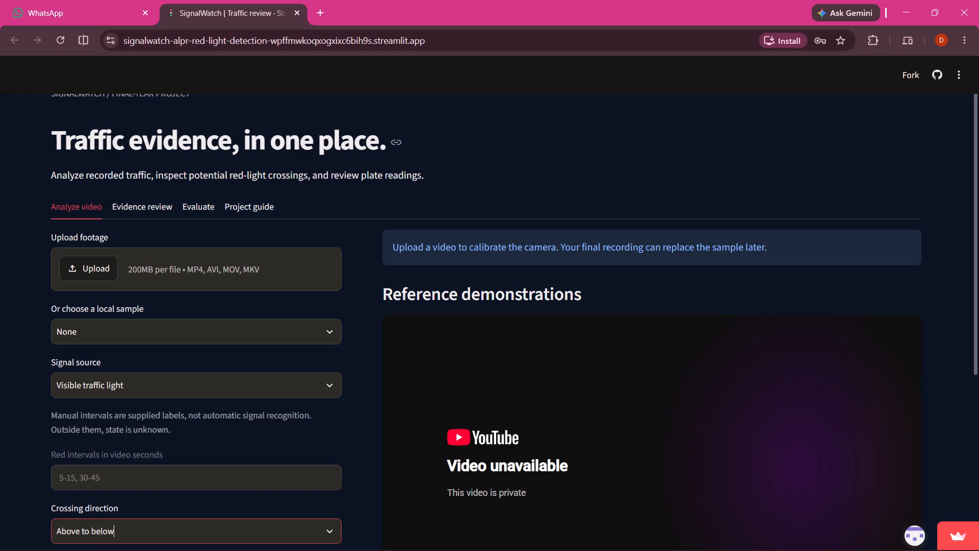
Copy the phrase "recorded traffic" from the app's intro line and search the web in a new tab for "recorded traffic cameras".
drag(84, 177, 106, 177)
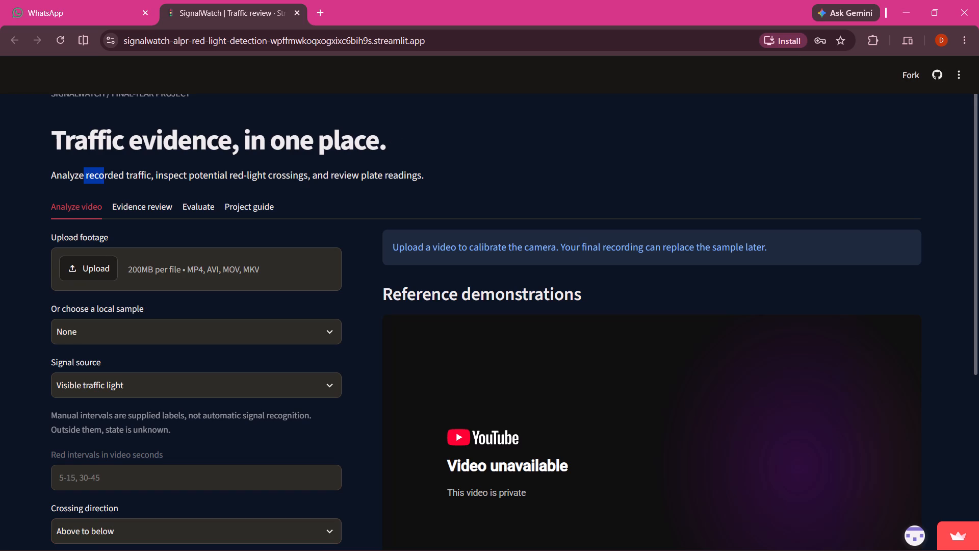
drag(106, 177, 152, 179)
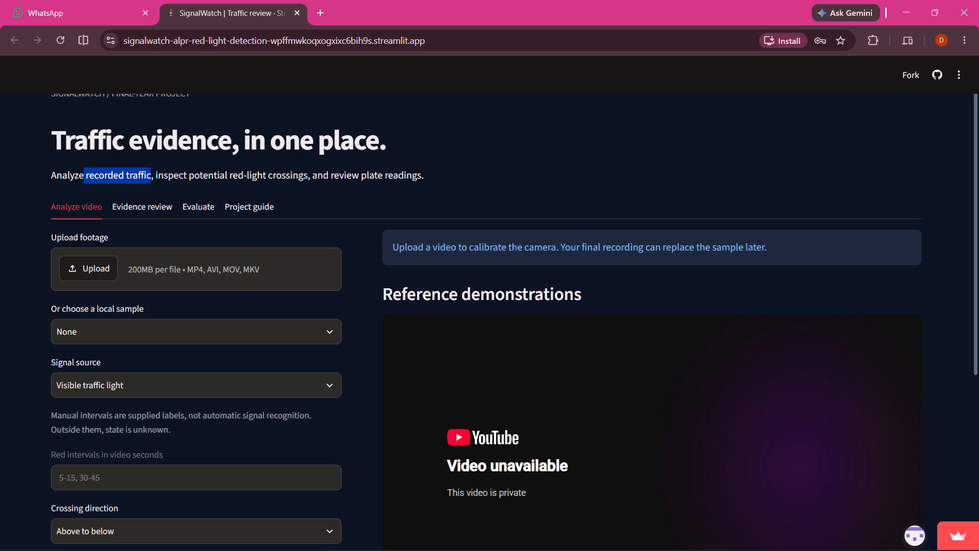
key(ctrl+c)
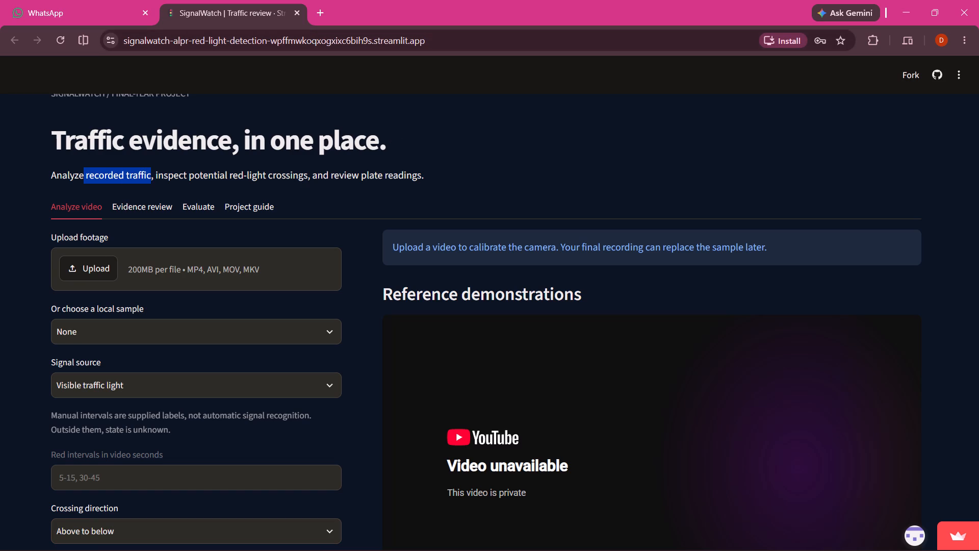
click(325, 9)
key(ctrl+v)
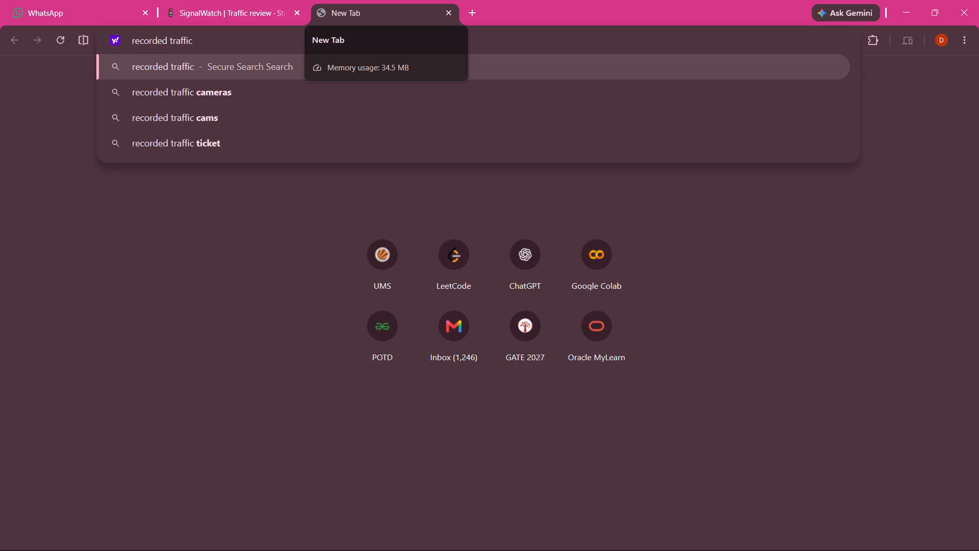
click(282, 90)
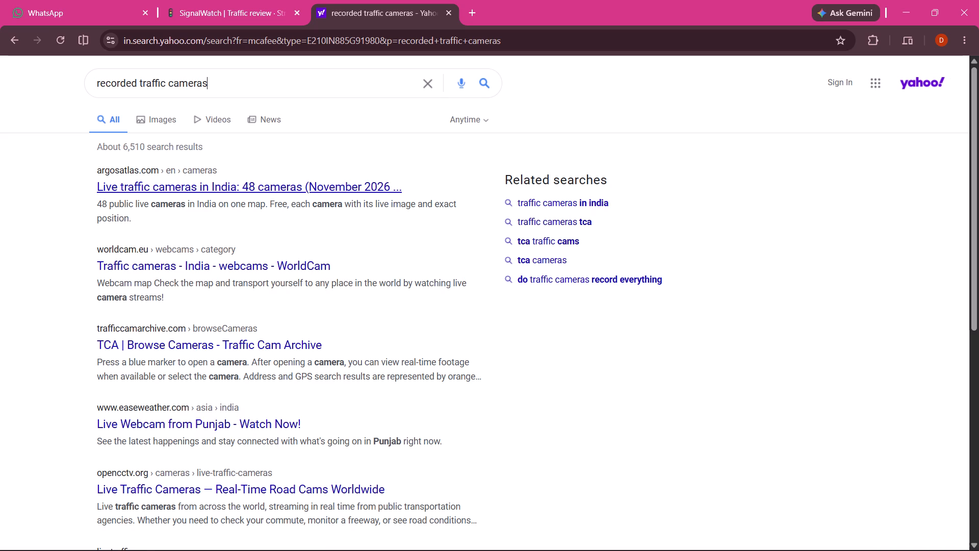
Open the Argos Atlas result on live traffic cameras in India and open its Guwahati › South camera.
click(284, 187)
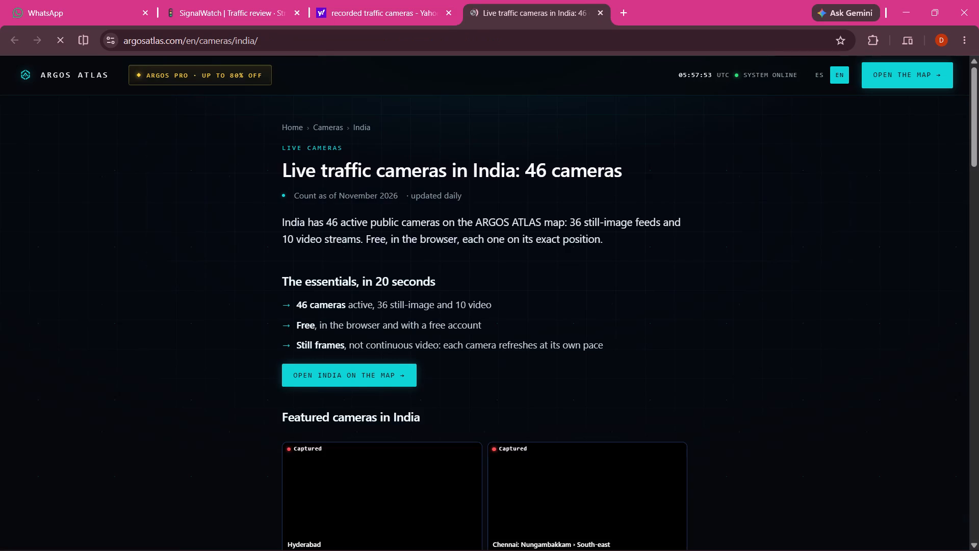
scroll(372, 324, down, 3)
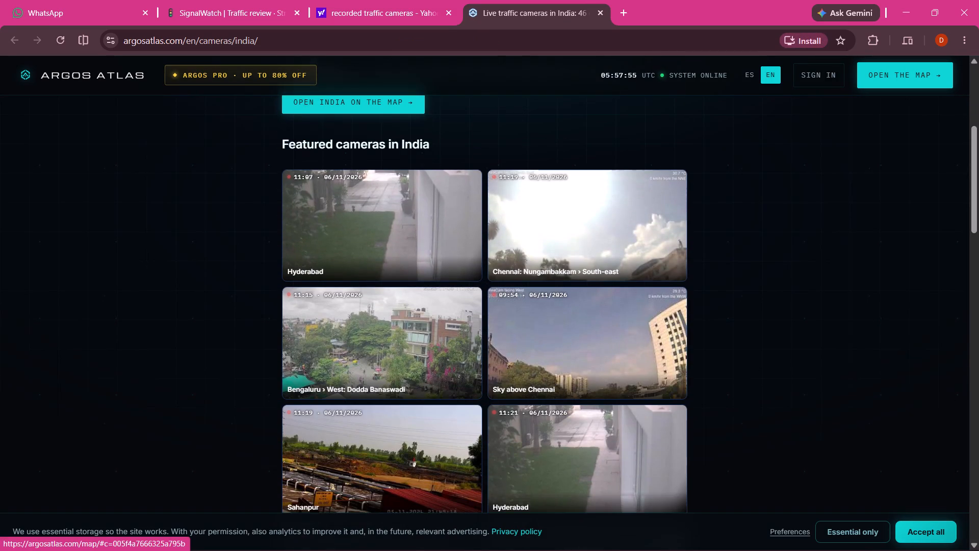
scroll(372, 324, down, 2)
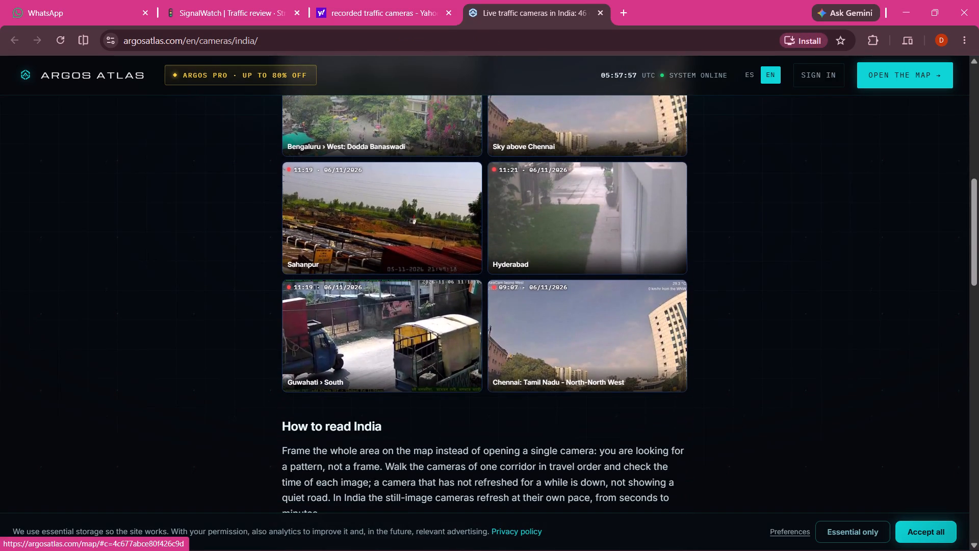
click(401, 339)
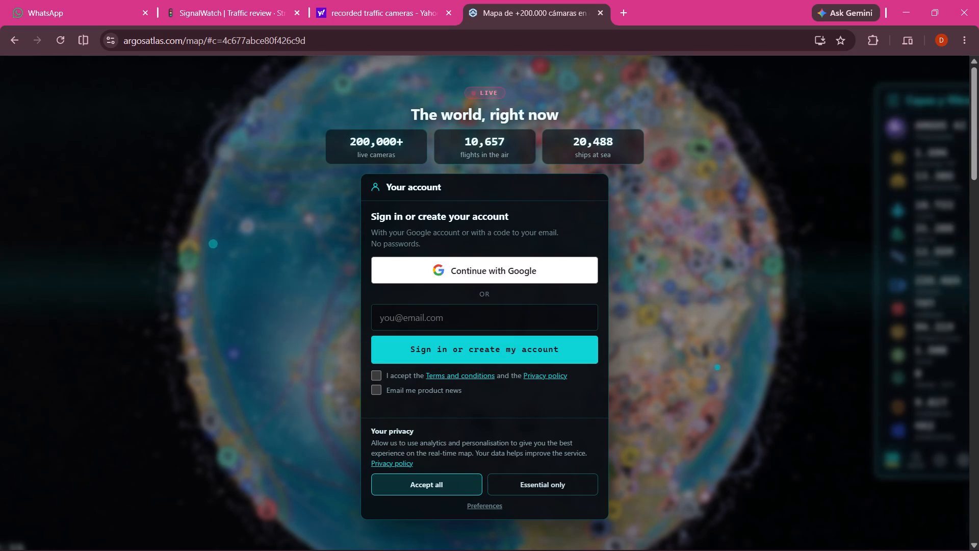
scroll(494, 437, down, 2)
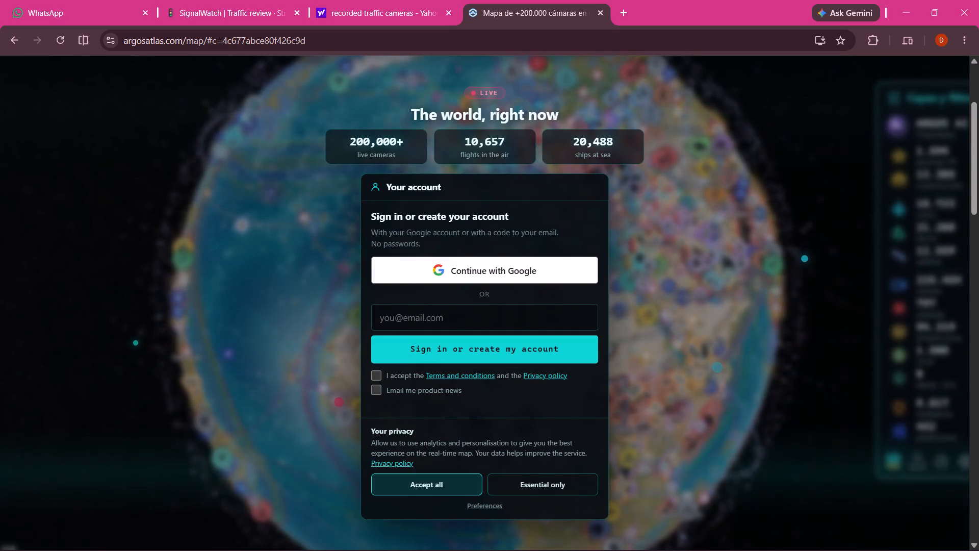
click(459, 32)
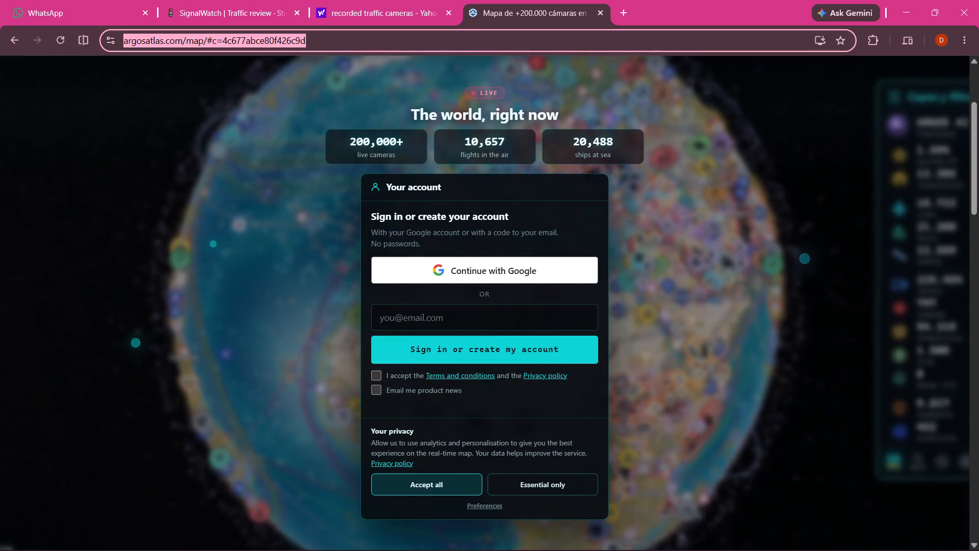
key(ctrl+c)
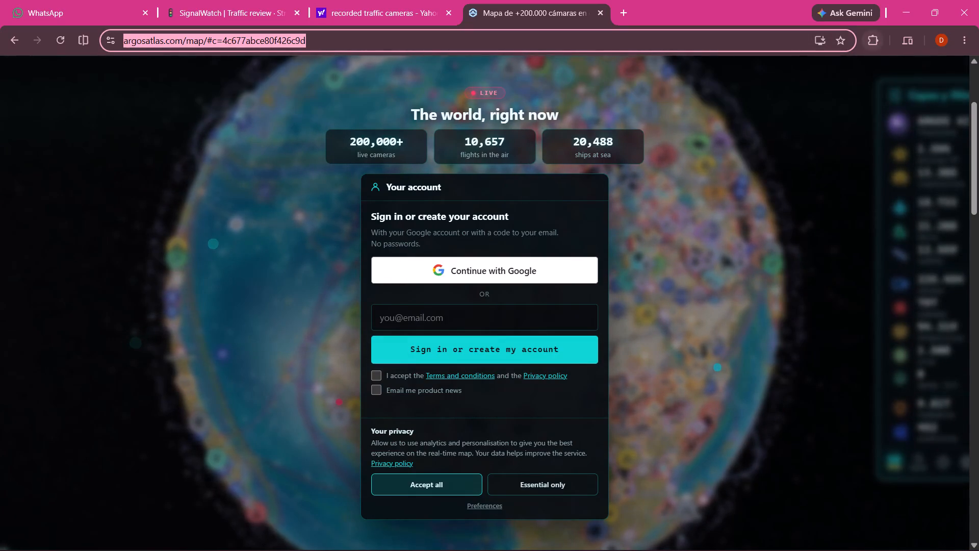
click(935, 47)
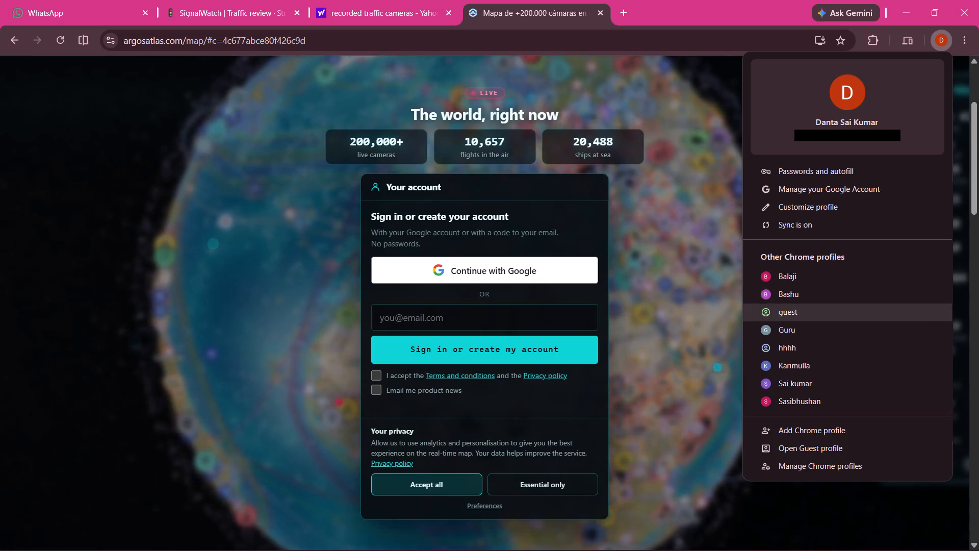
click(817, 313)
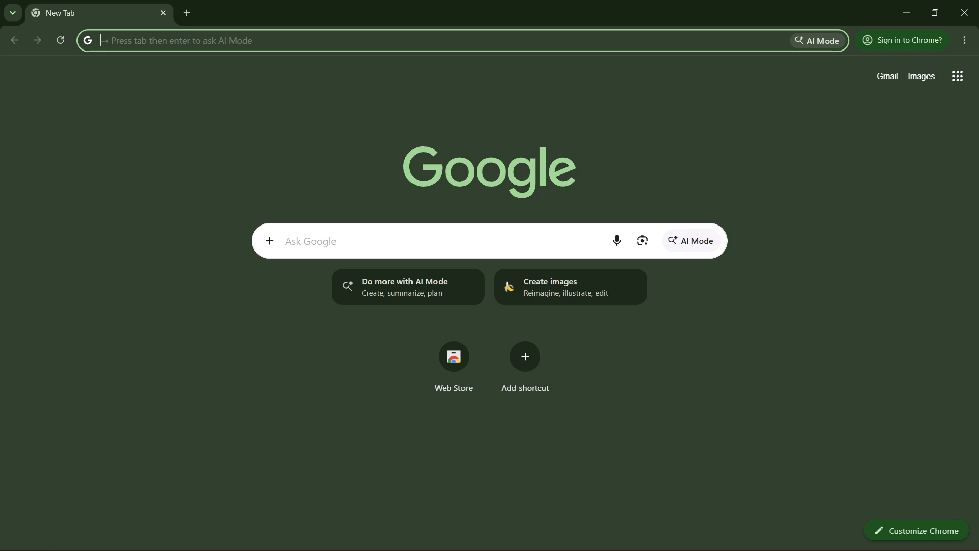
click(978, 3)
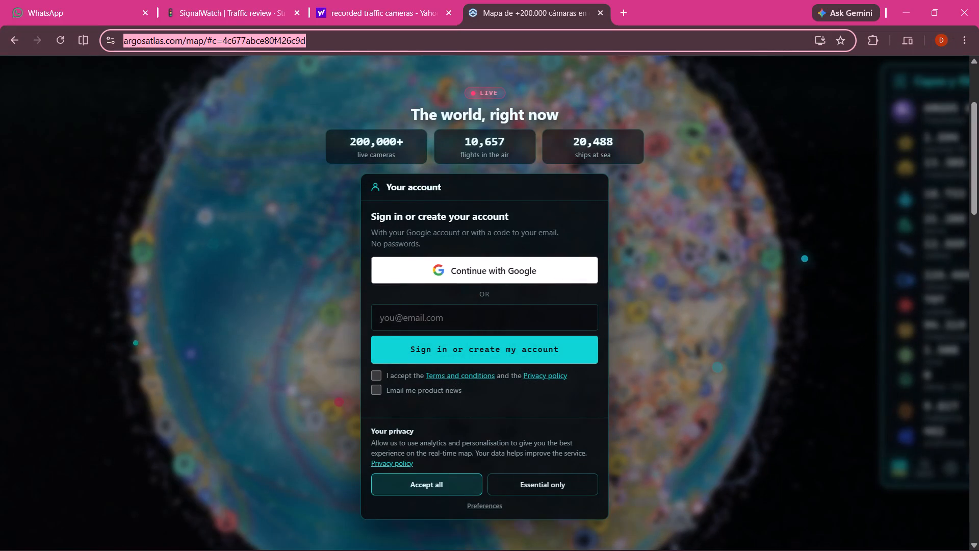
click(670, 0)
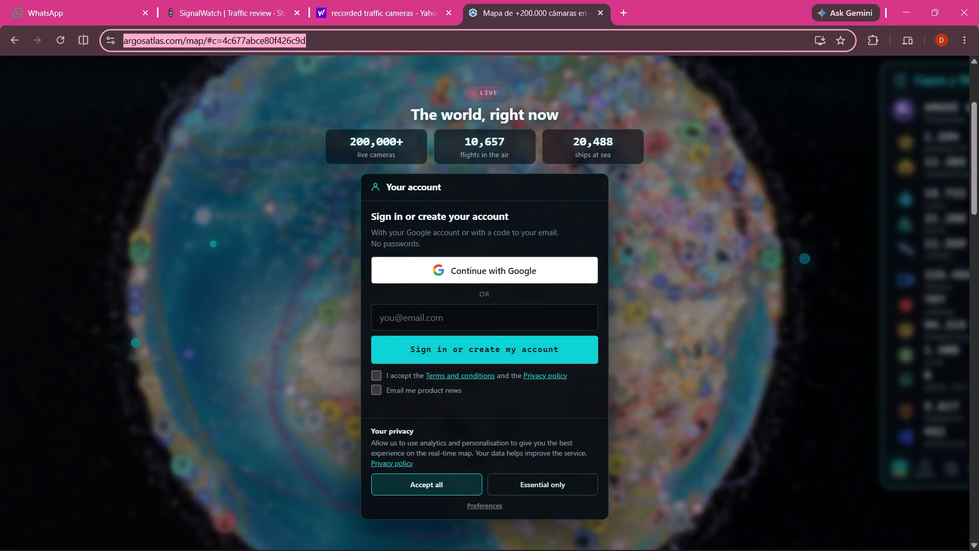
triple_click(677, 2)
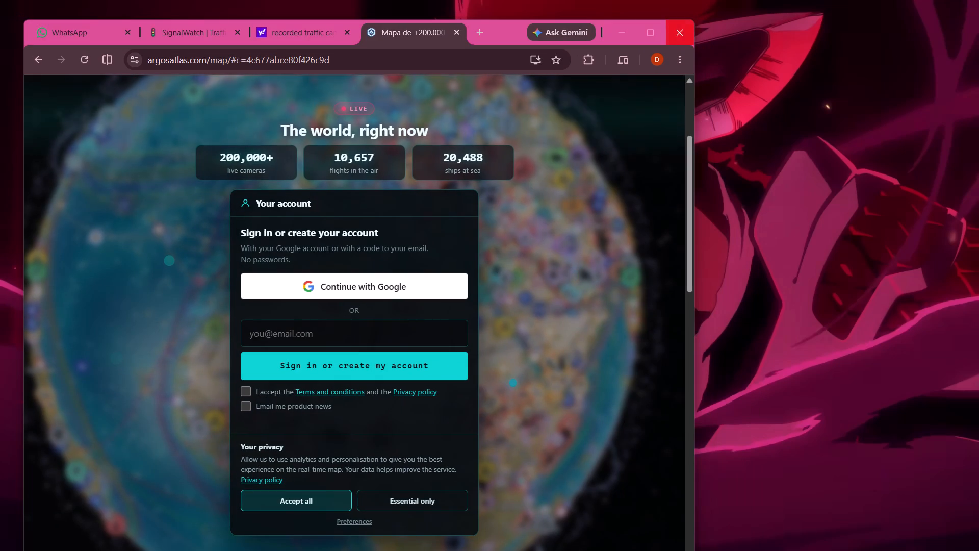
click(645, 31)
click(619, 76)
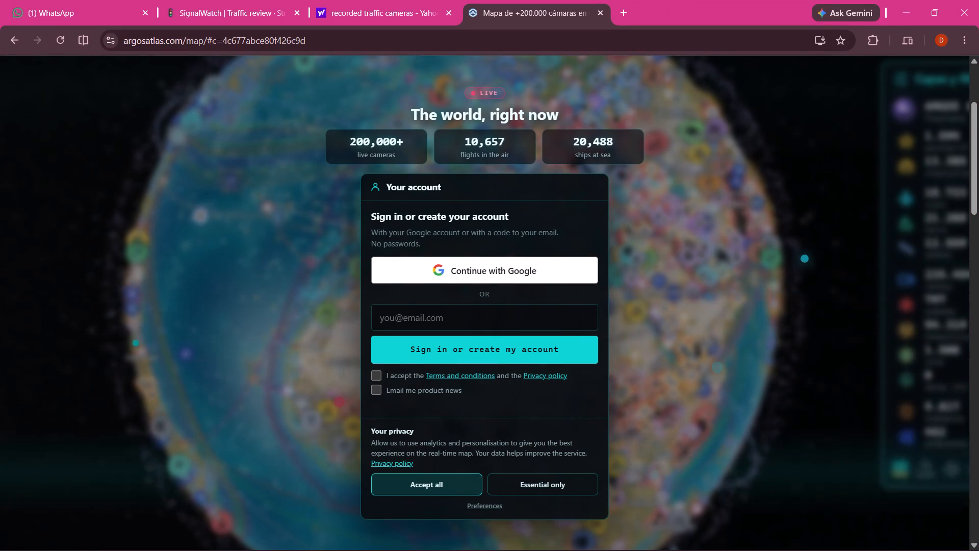
Return to the Yahoo search for "recorded traffic cameras" and examine its video results for suitable traffic footage.
click(393, 0)
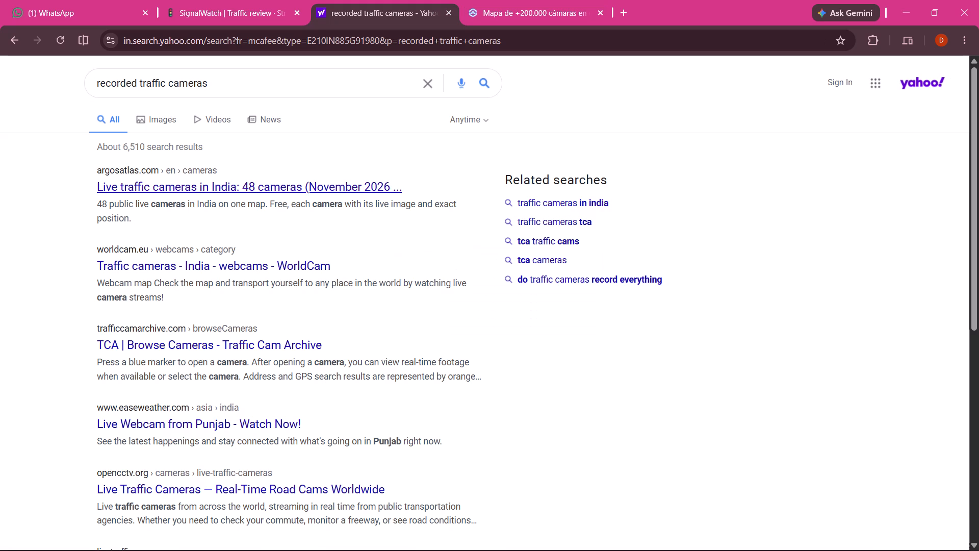
click(203, 111)
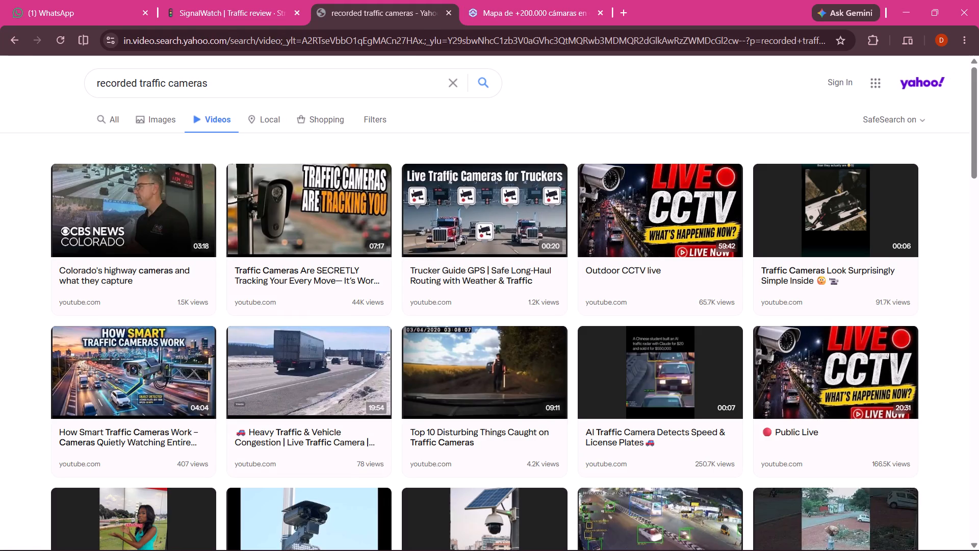
scroll(273, 155, down, 2)
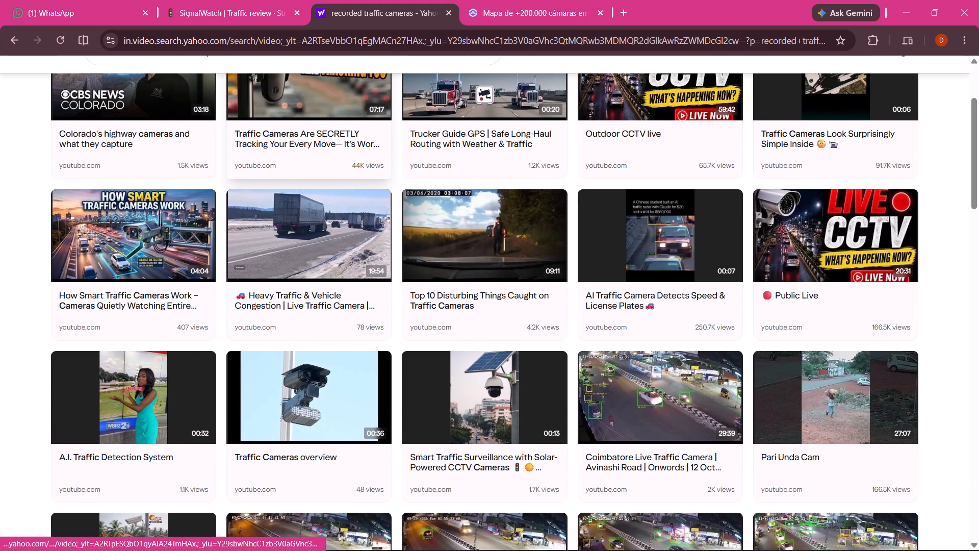
scroll(273, 155, down, 4)
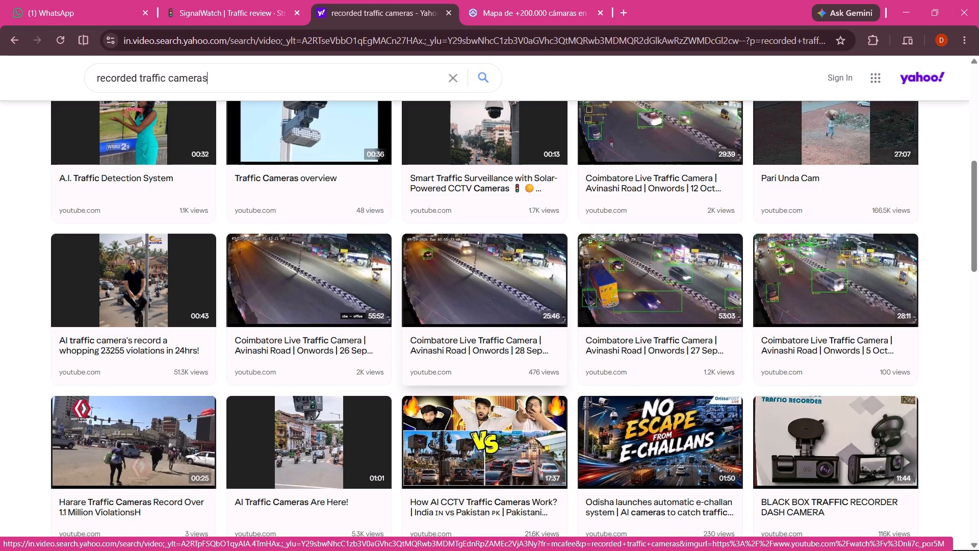
scroll(504, 288, down, 1)
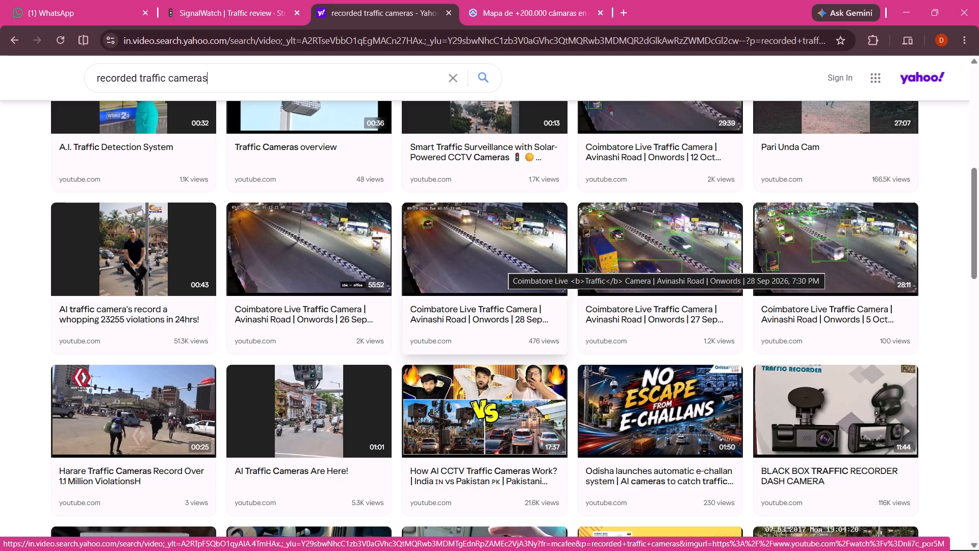
scroll(403, 414, down, 1)
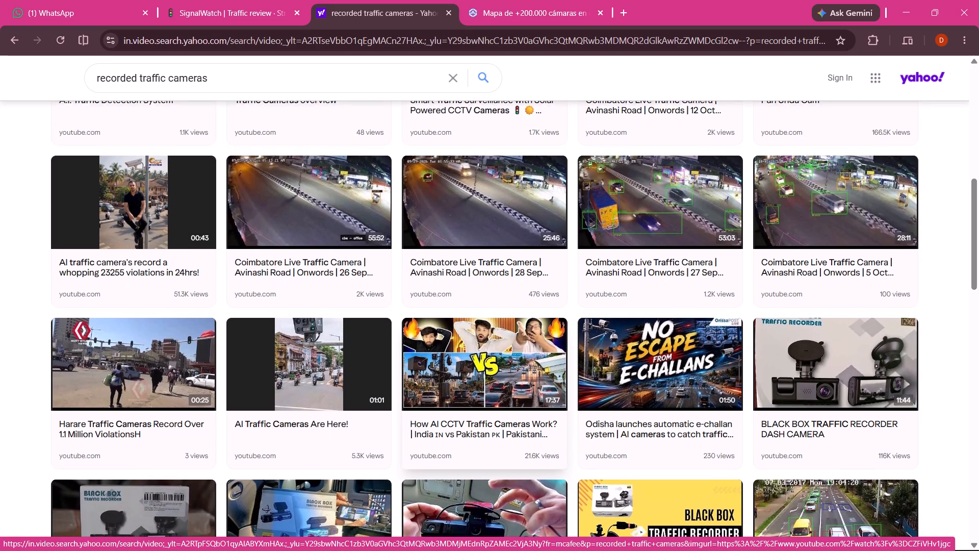
scroll(403, 414, down, 4)
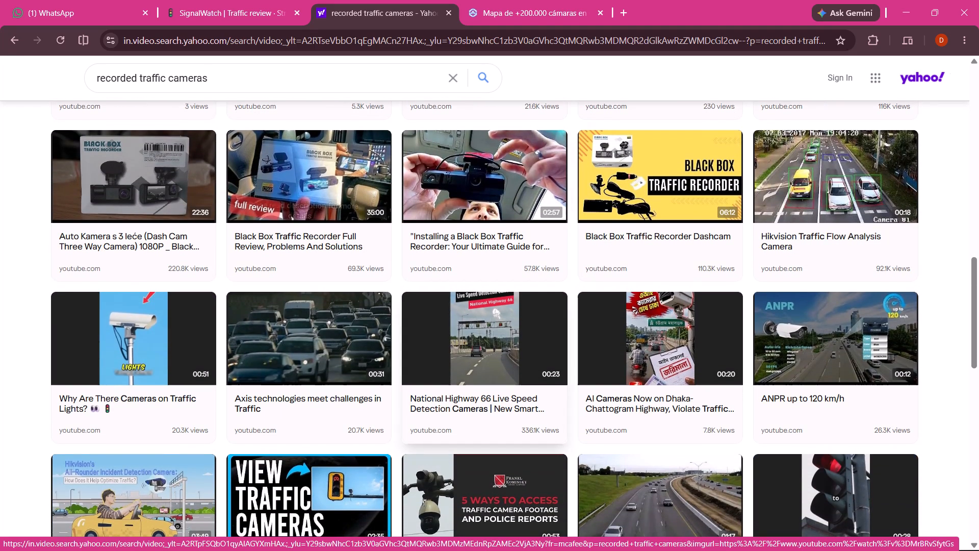
scroll(445, 483, down, 4)
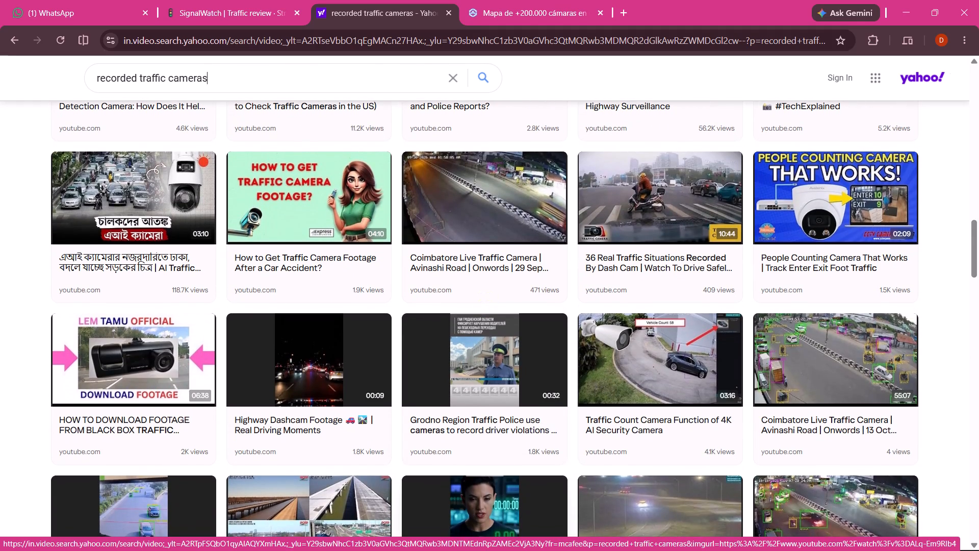
scroll(445, 483, down, 3)
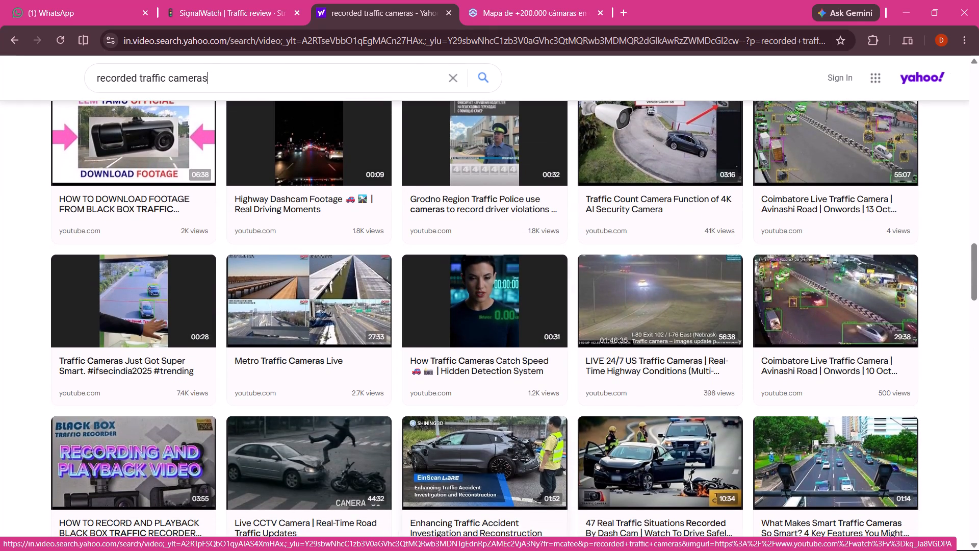
scroll(445, 483, up, 6)
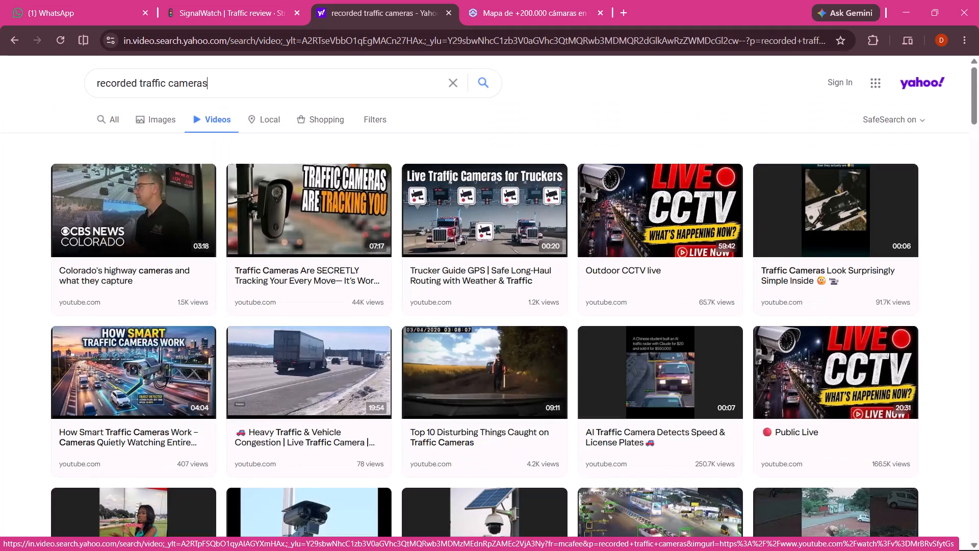
Refine the Yahoo video search to "recorded traffic lights cameras".
click(166, 82)
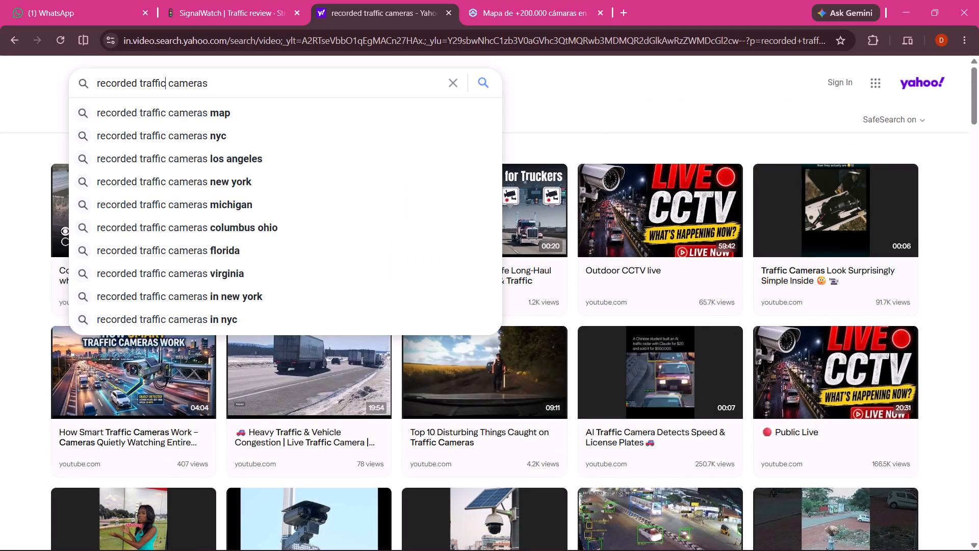
key(space)
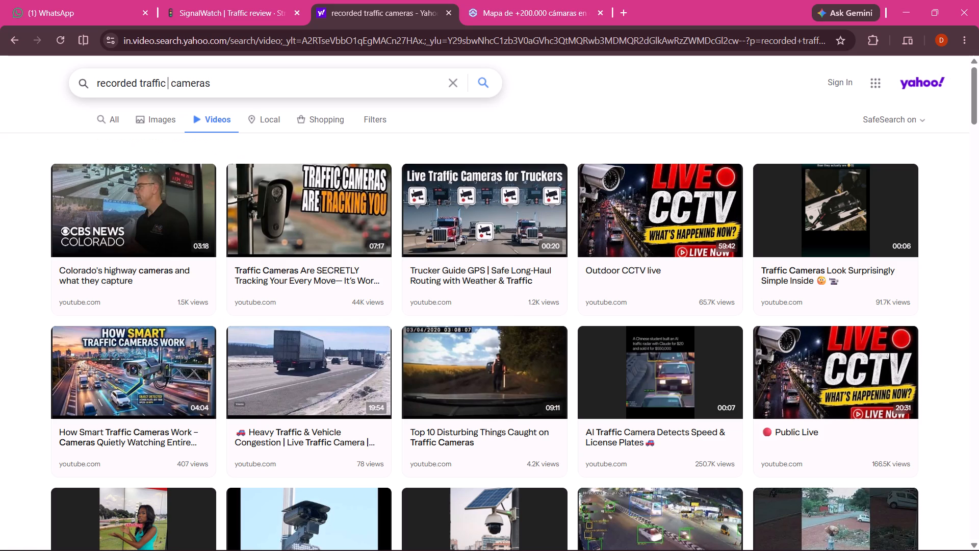
text(light)
key(s)
key(Return)
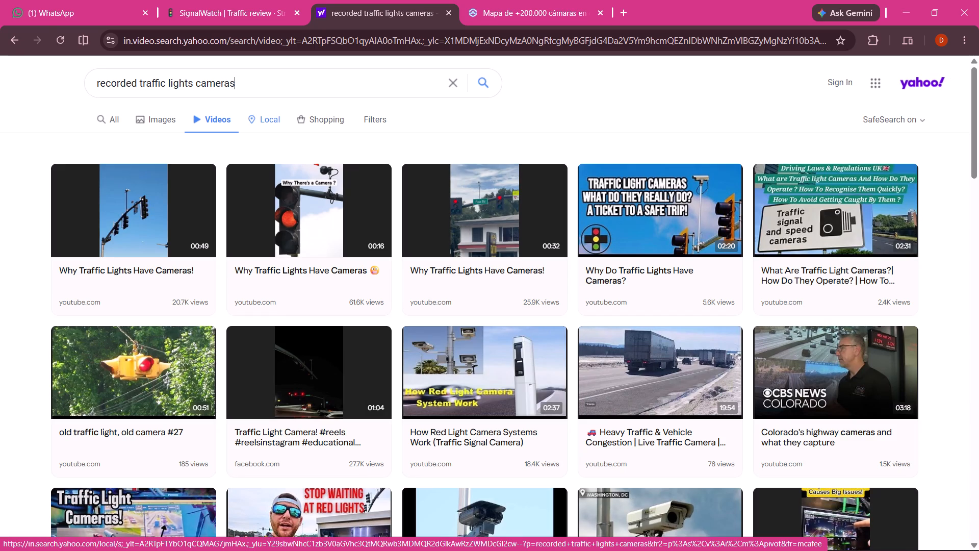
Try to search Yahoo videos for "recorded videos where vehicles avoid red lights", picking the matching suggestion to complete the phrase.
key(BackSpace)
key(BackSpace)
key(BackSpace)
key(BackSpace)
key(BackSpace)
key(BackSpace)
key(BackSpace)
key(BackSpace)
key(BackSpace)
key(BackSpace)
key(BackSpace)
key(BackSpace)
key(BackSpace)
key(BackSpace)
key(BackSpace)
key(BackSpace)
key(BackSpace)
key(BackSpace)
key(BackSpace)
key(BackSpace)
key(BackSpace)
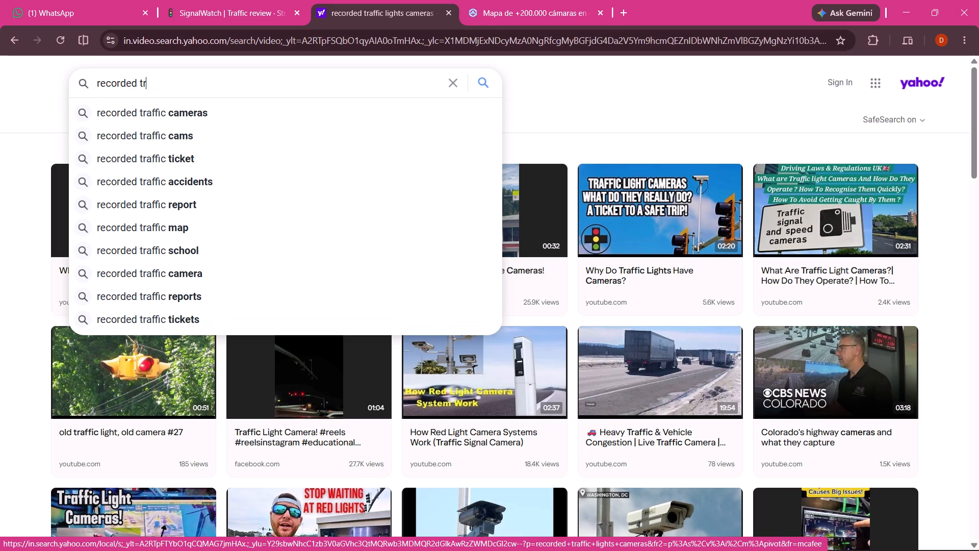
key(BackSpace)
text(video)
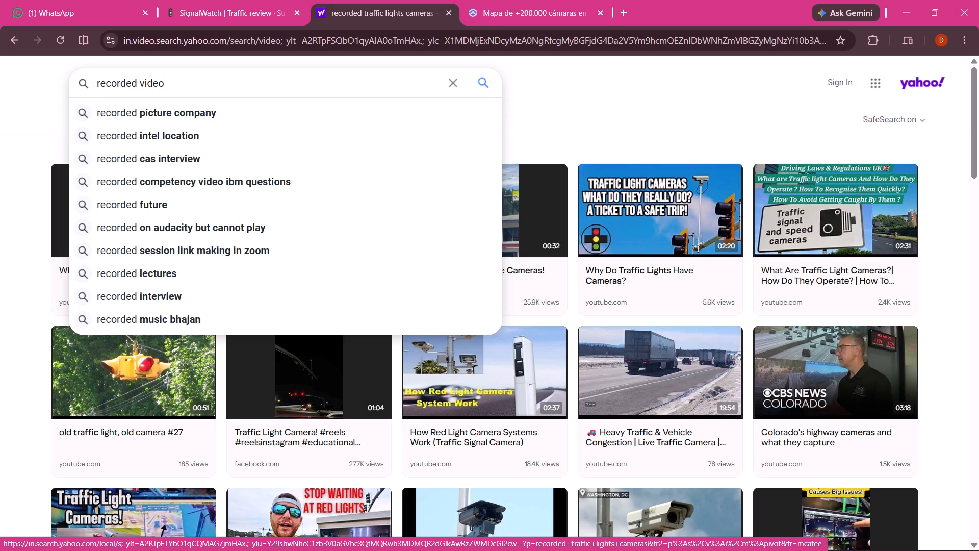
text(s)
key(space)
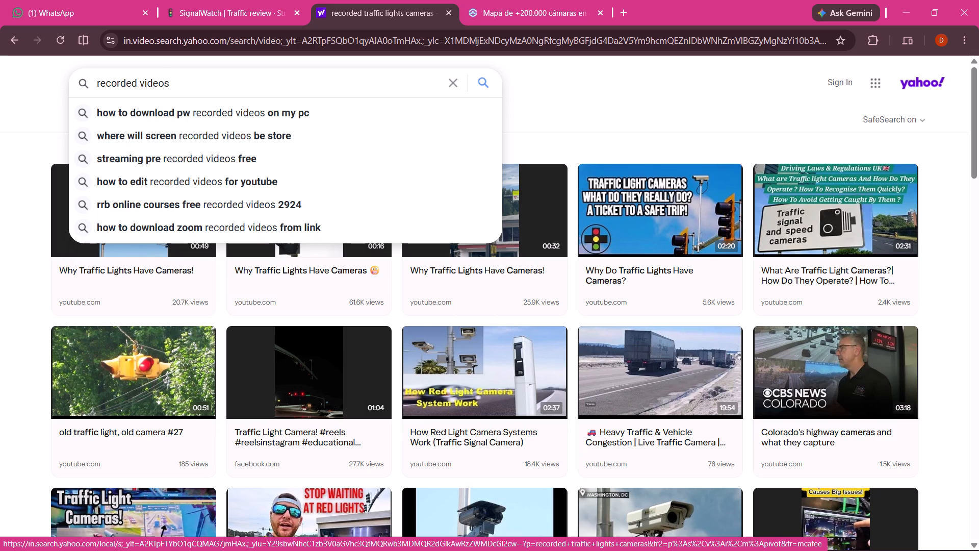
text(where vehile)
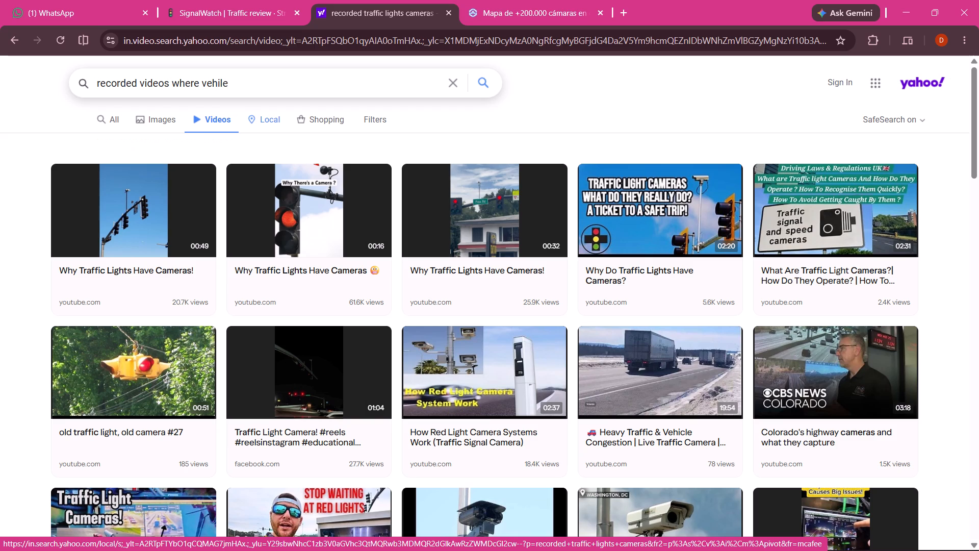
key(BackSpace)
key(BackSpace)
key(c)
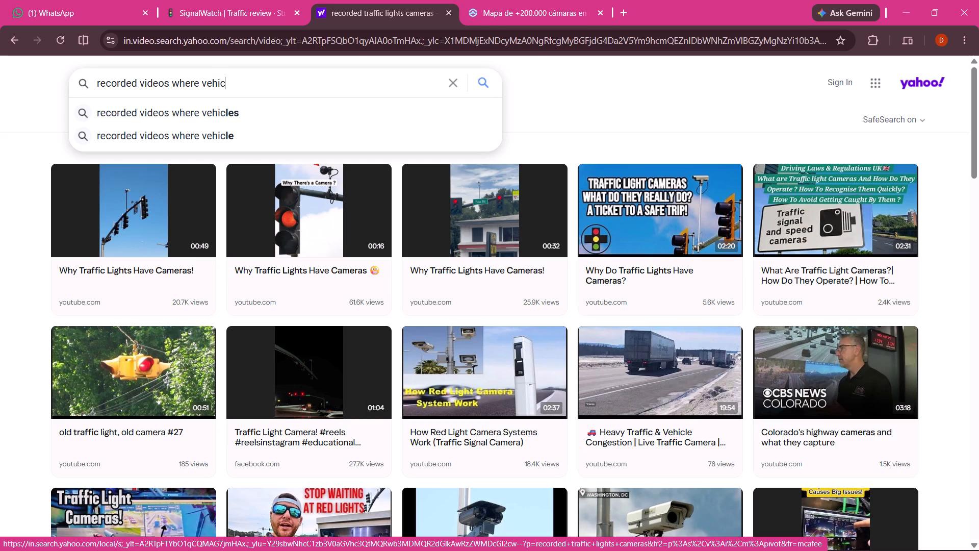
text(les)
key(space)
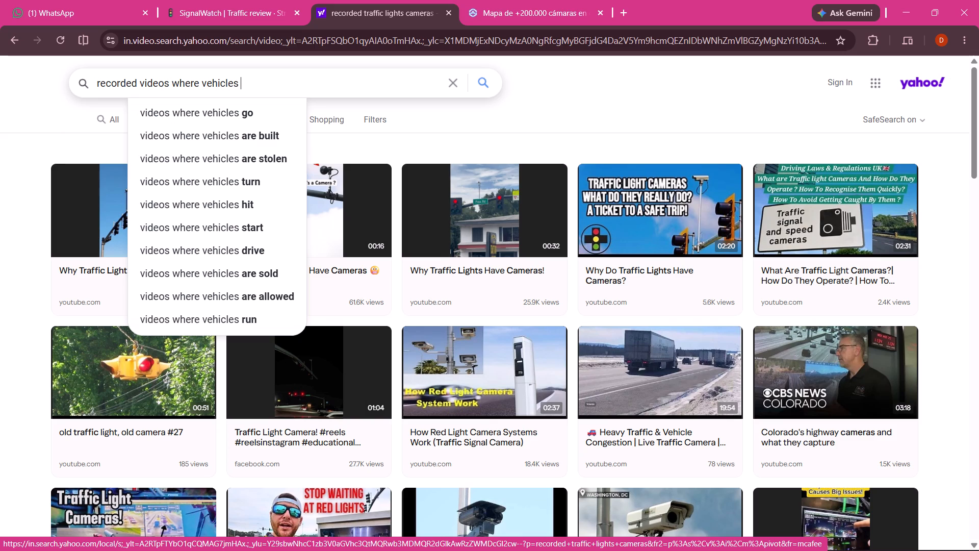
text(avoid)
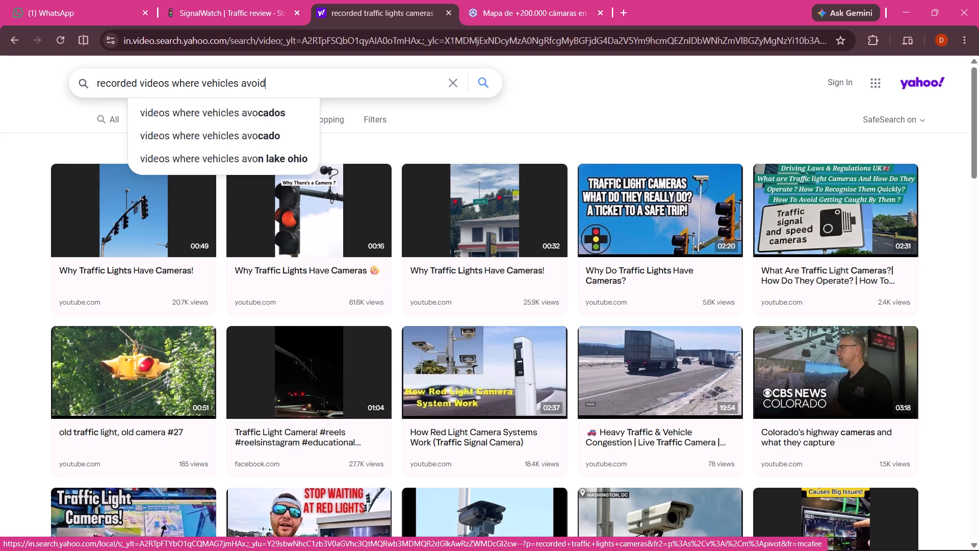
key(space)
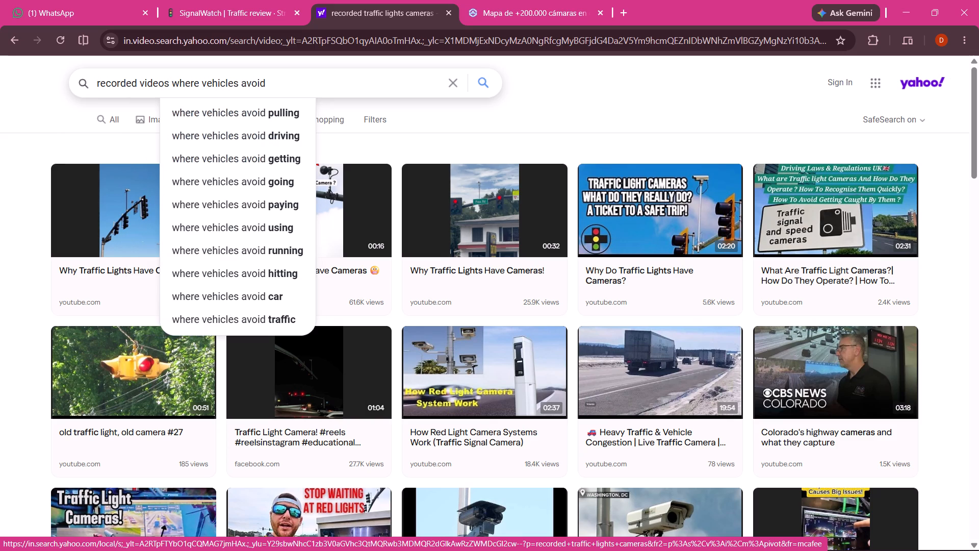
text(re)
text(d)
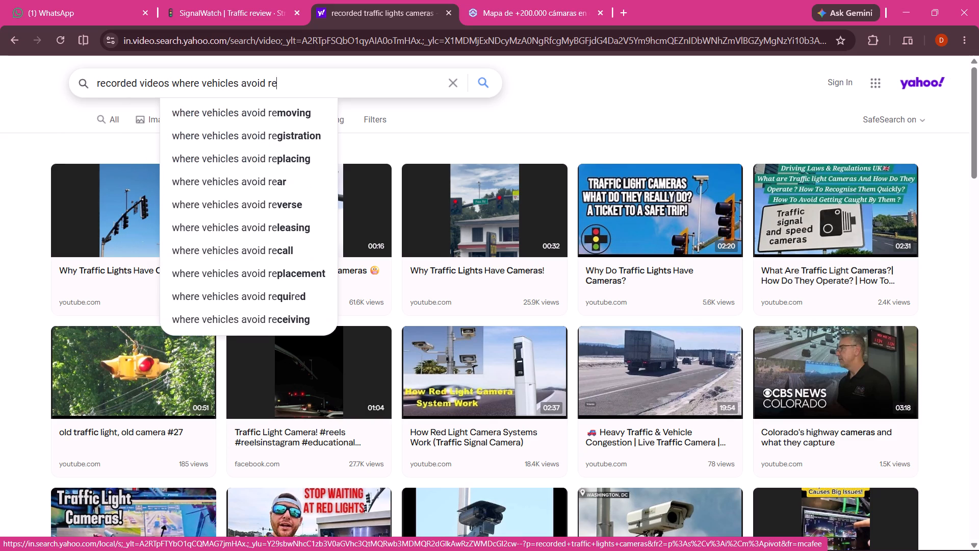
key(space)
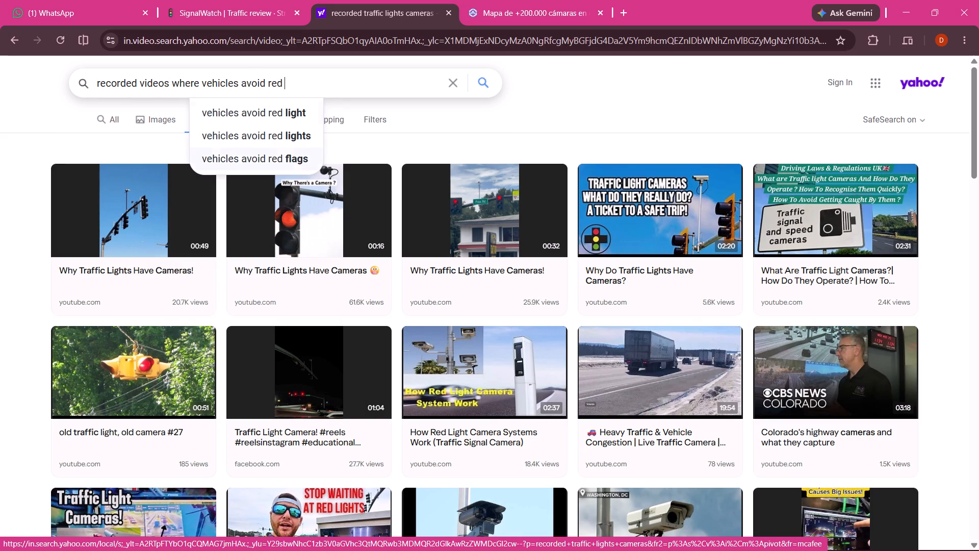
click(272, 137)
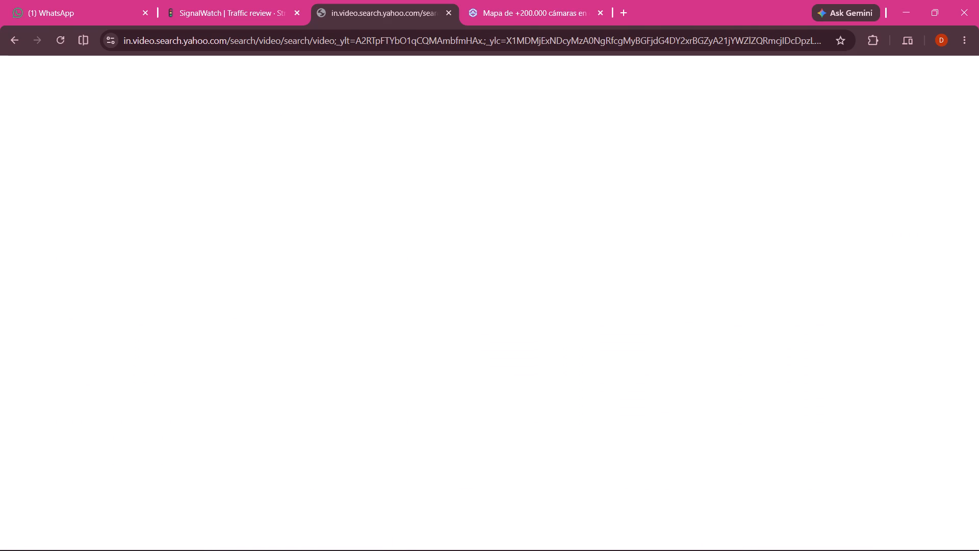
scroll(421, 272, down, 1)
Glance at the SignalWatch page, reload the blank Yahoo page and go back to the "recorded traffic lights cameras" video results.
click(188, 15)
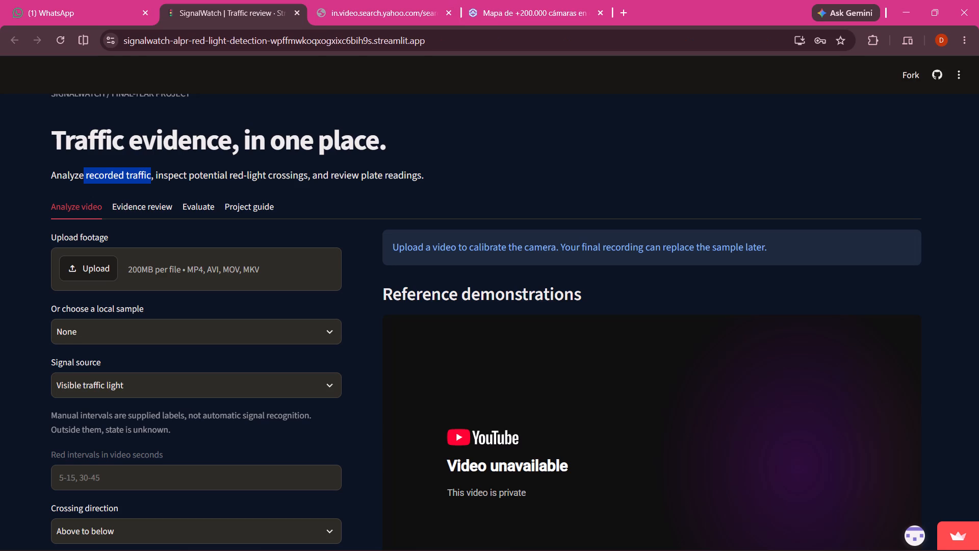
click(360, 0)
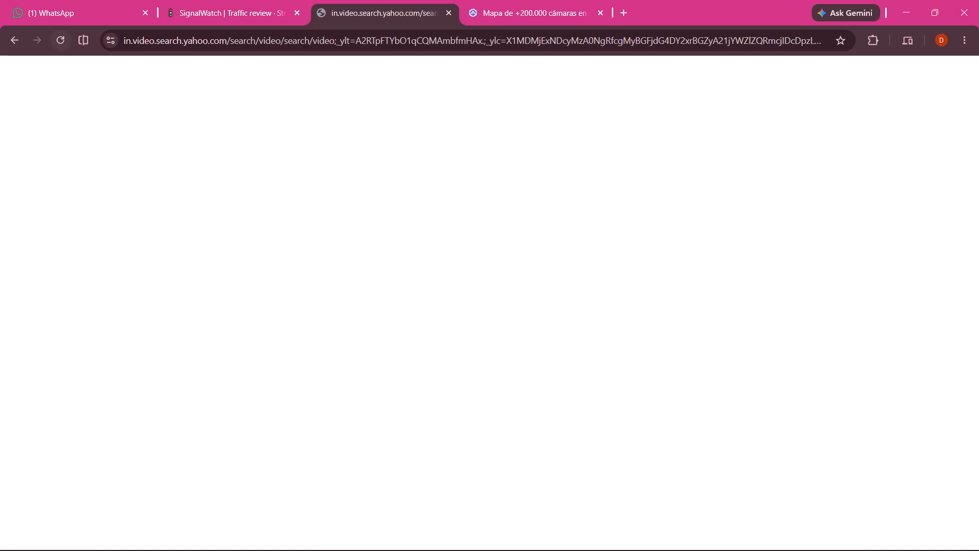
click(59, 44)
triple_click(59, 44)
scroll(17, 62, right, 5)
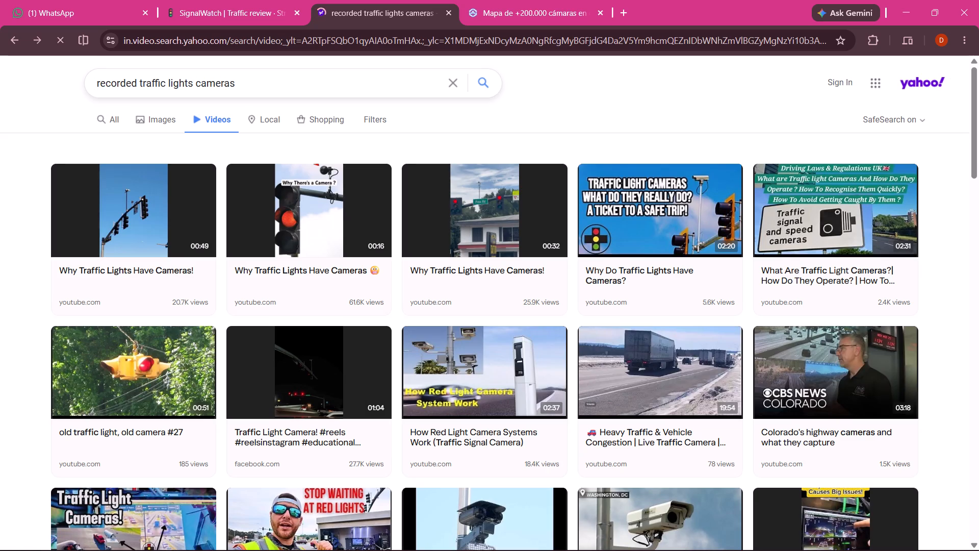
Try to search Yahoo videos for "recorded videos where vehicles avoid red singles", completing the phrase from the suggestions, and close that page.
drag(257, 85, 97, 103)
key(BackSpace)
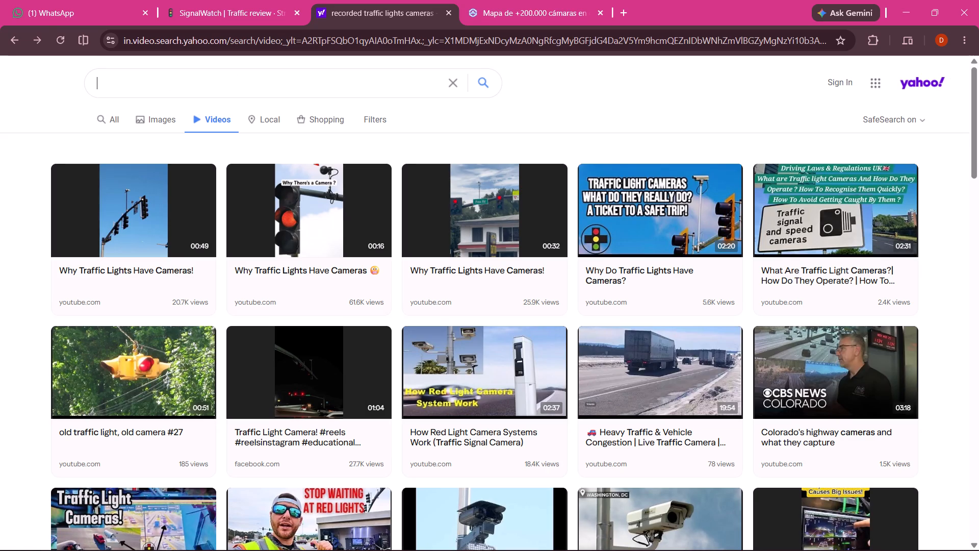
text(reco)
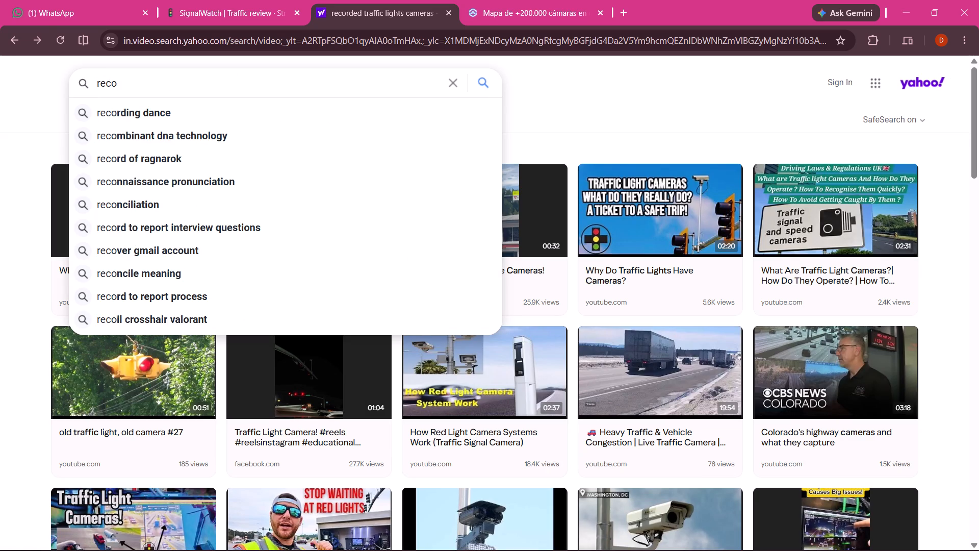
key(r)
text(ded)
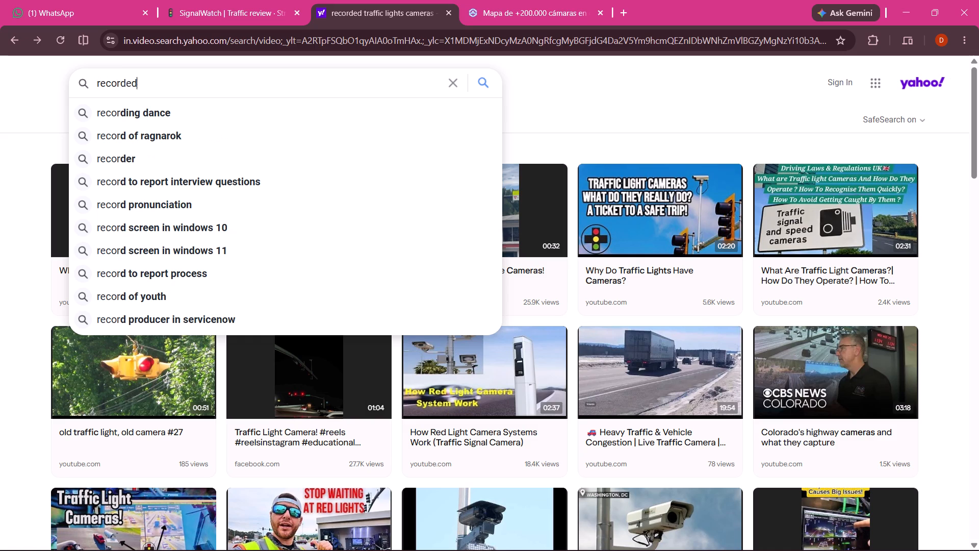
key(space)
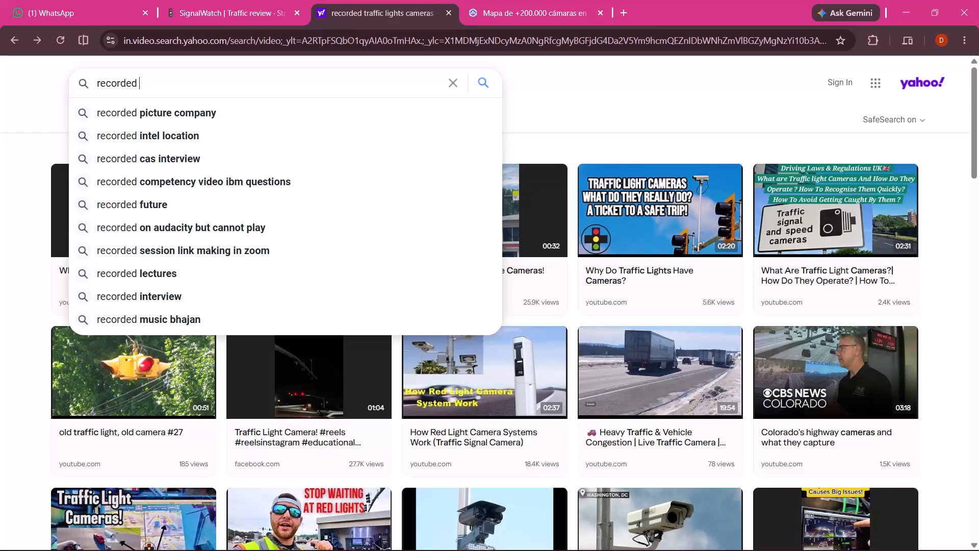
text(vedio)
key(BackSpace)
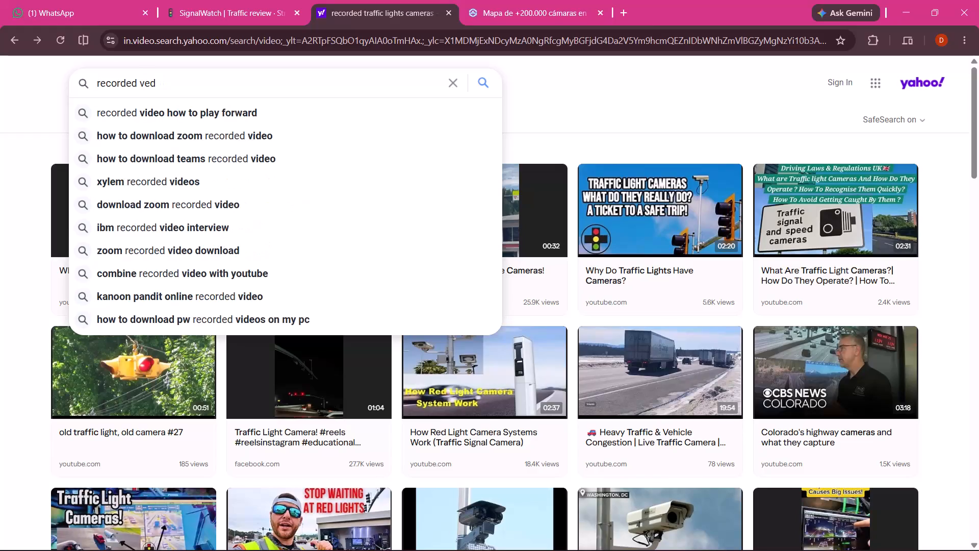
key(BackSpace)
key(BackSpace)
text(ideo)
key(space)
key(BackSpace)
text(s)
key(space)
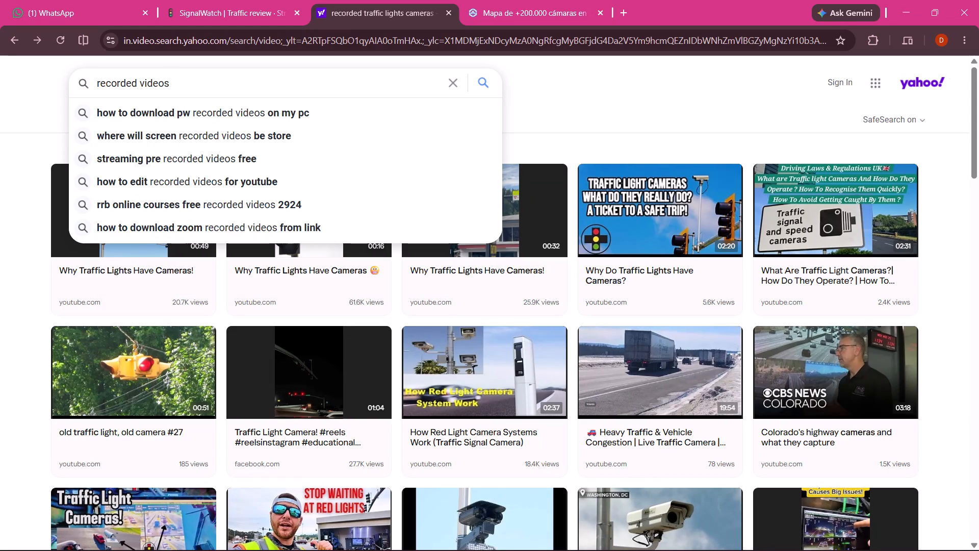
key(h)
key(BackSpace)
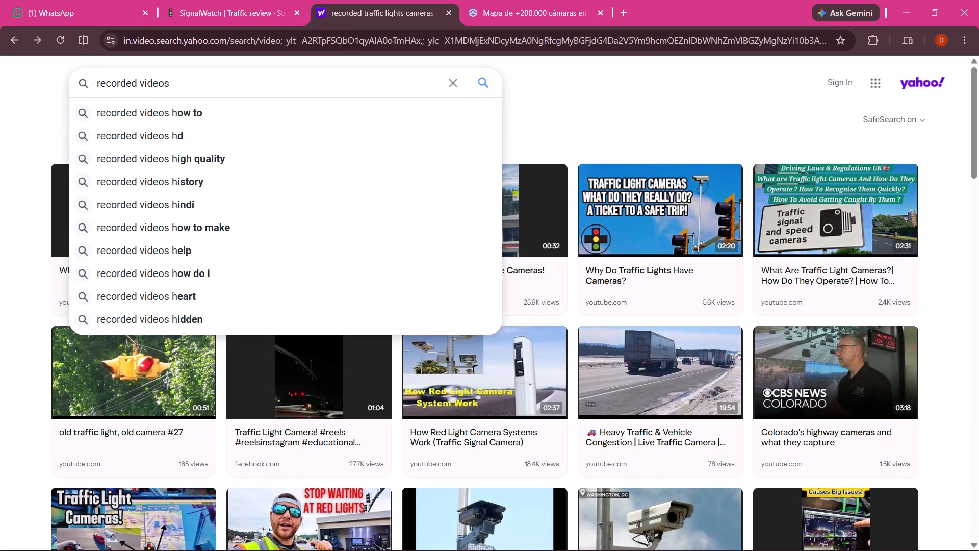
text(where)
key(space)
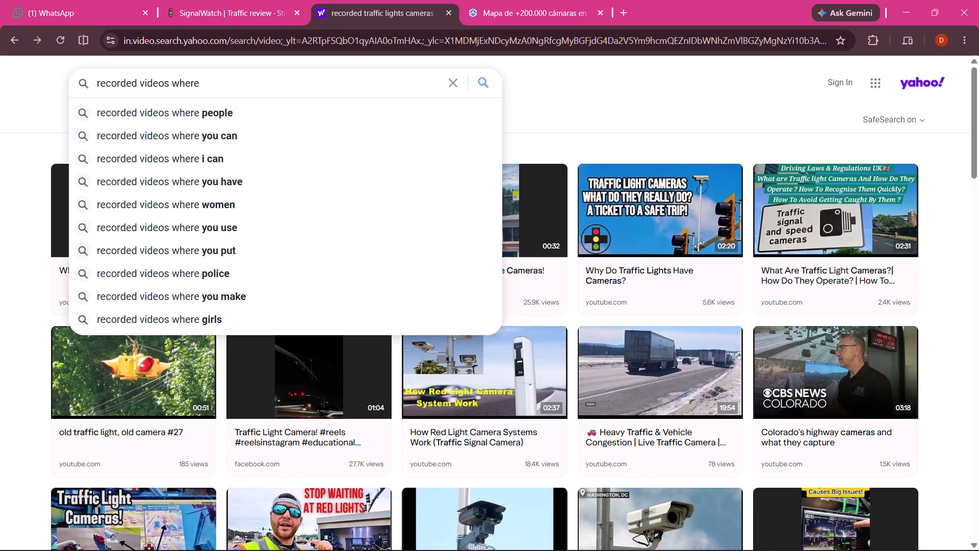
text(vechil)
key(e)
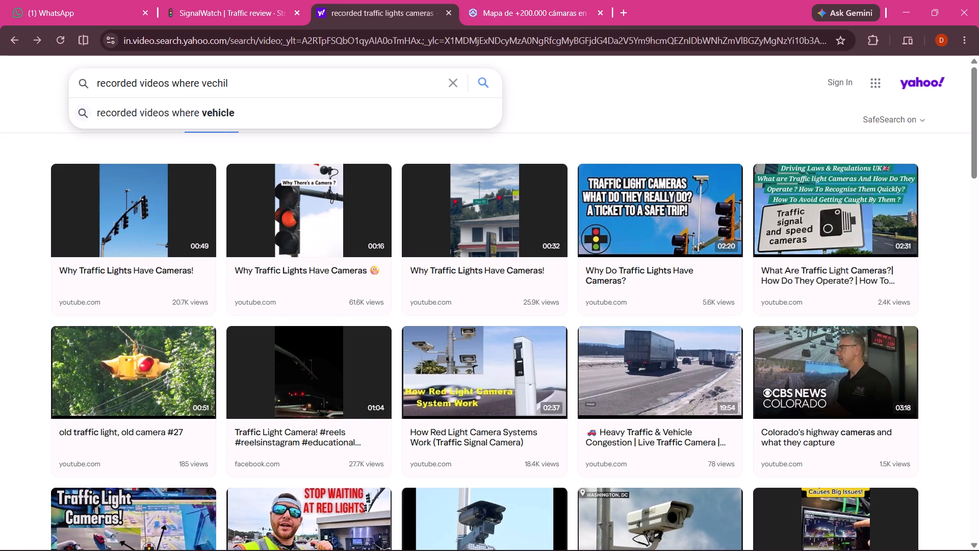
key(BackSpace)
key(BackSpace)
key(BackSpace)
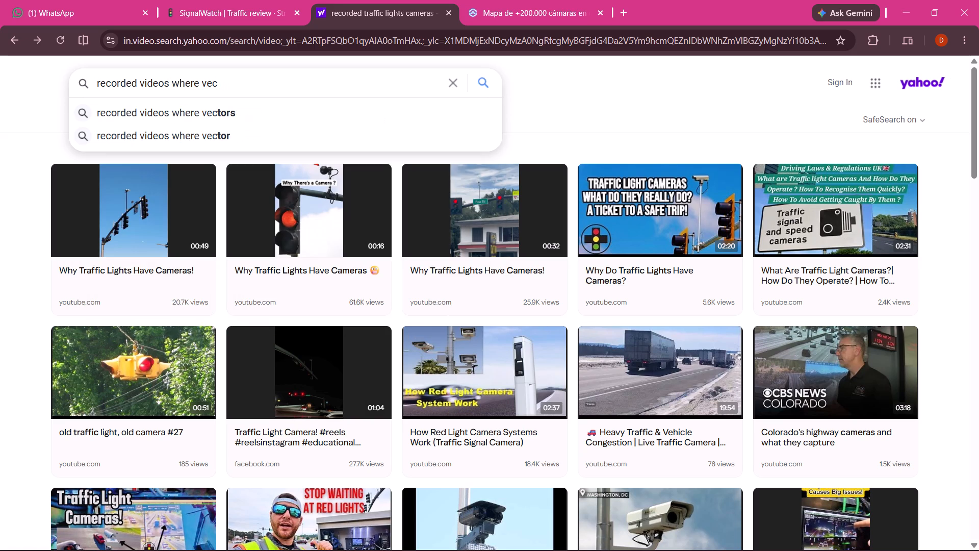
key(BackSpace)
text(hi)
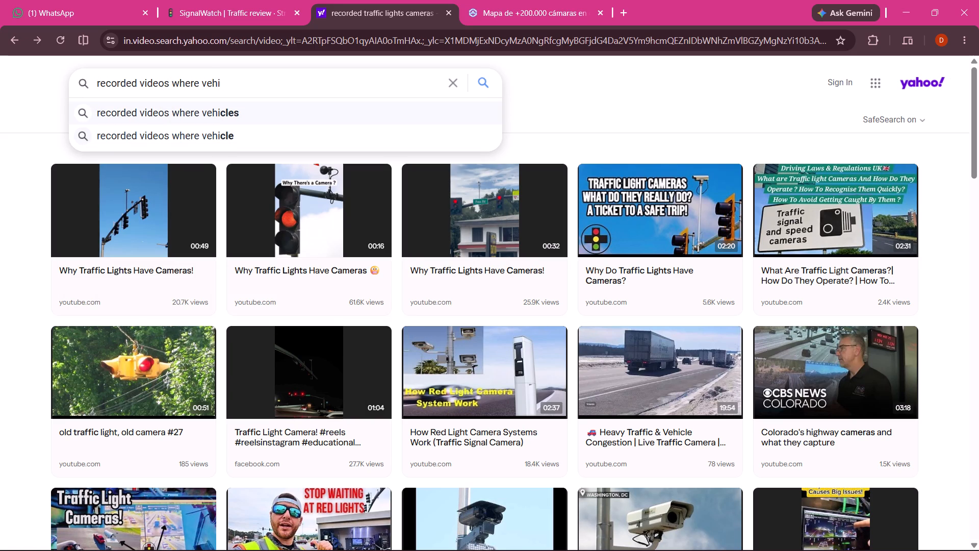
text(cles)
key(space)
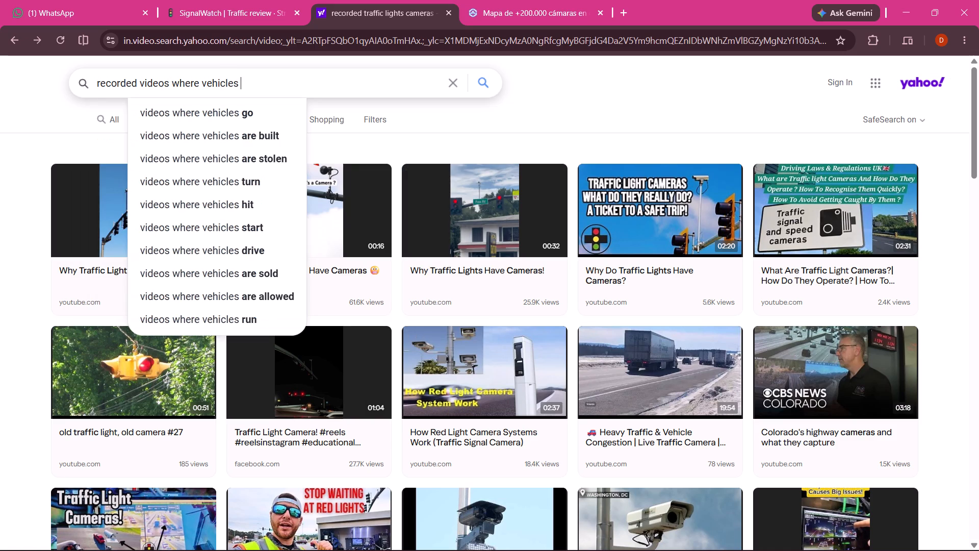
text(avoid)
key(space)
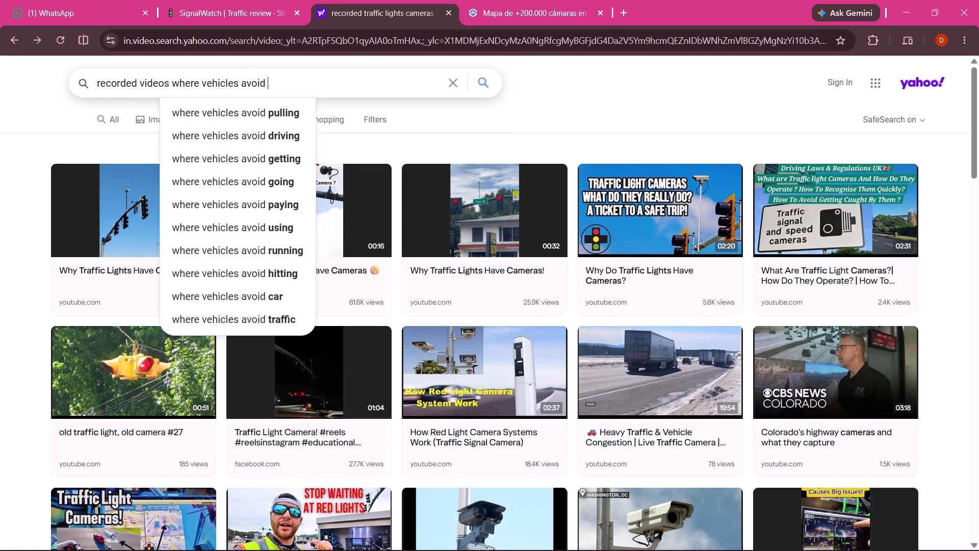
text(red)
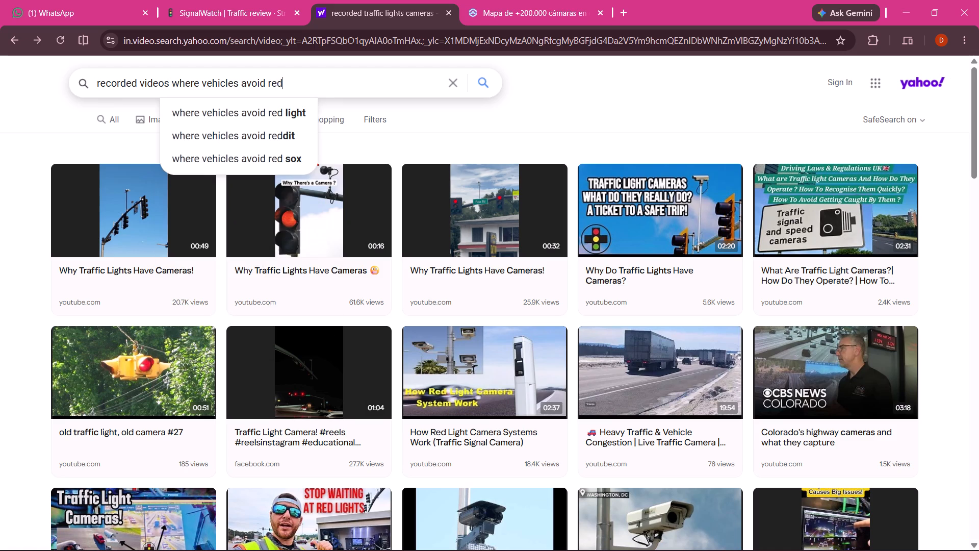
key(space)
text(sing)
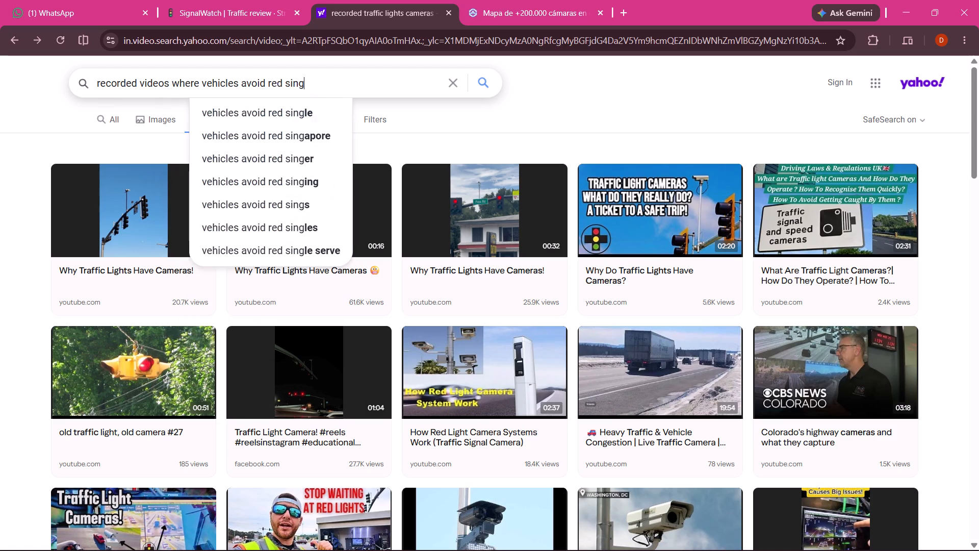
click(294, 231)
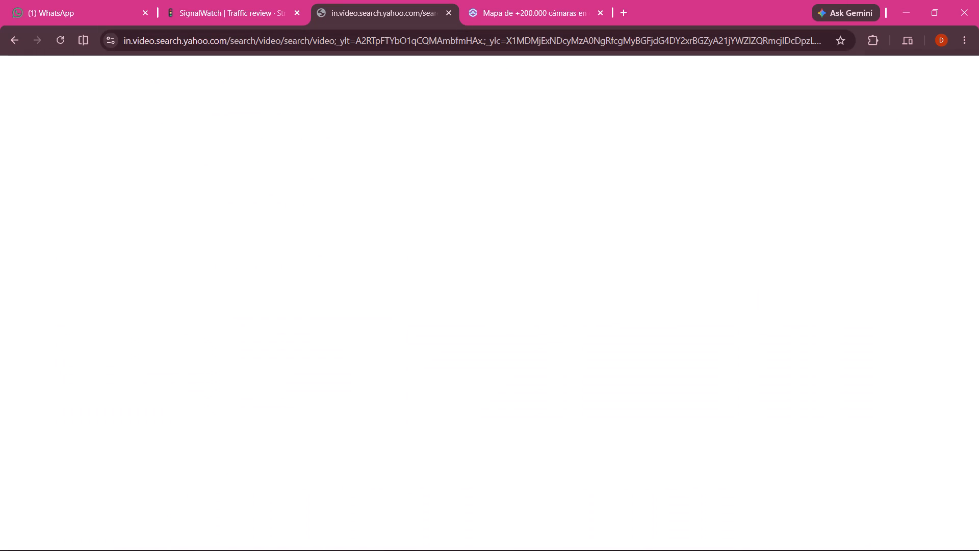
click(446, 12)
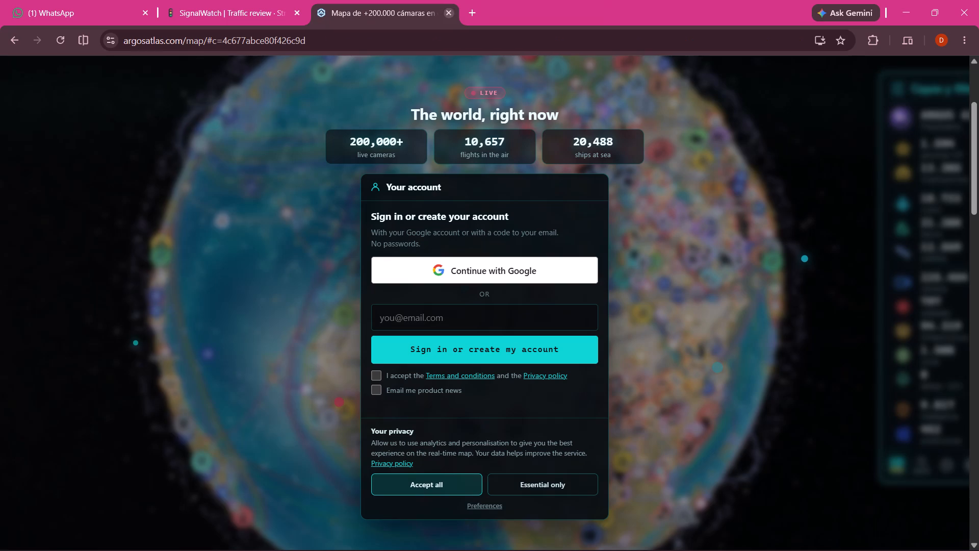
Search the web for "near traffic light" in a new tab.
click(471, 10)
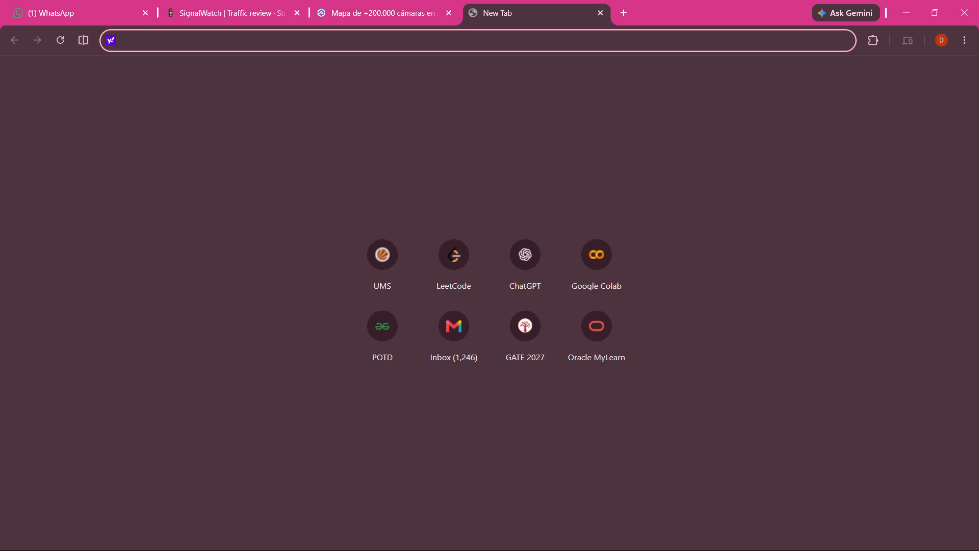
text(near)
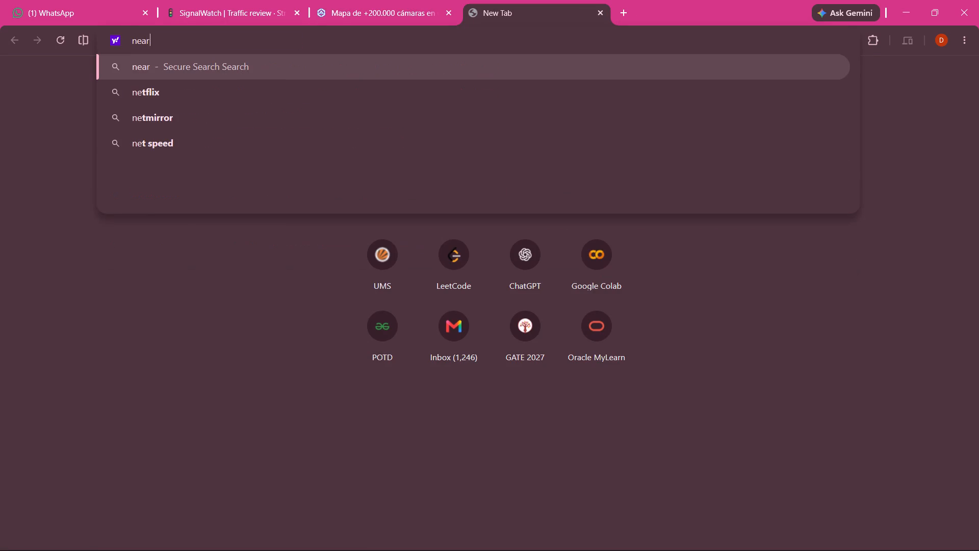
key(space)
text(traffile)
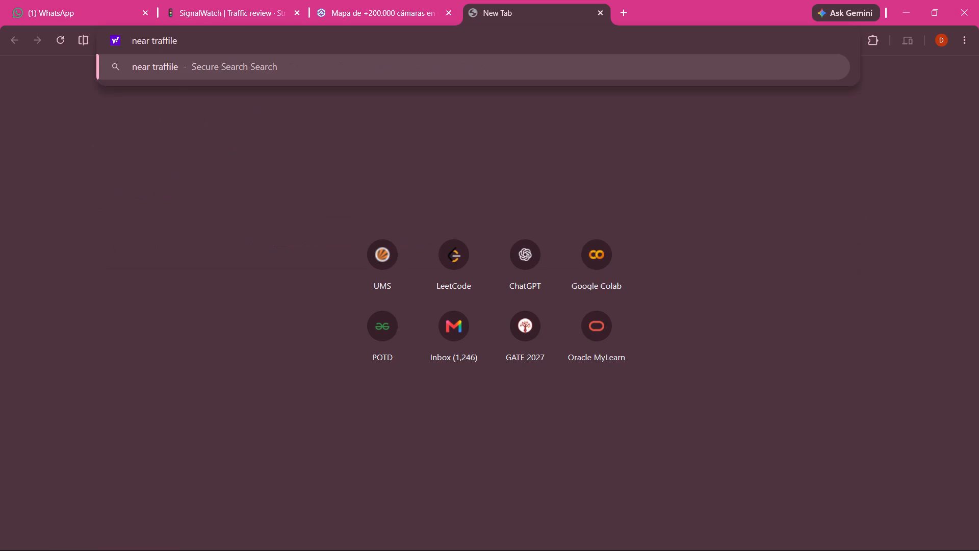
key(BackSpace)
key(BackSpace)
key(BackSpace)
key(BackSpace)
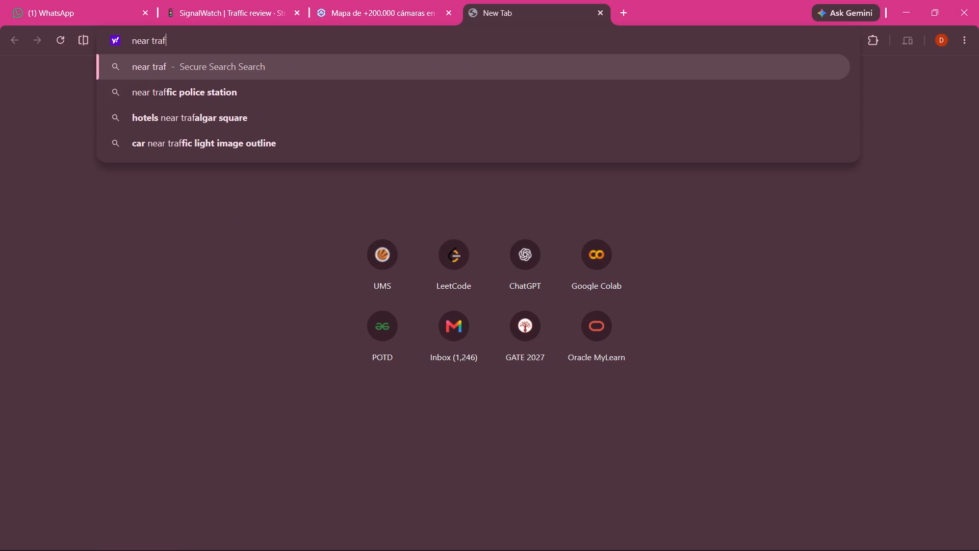
text(fic)
key(space)
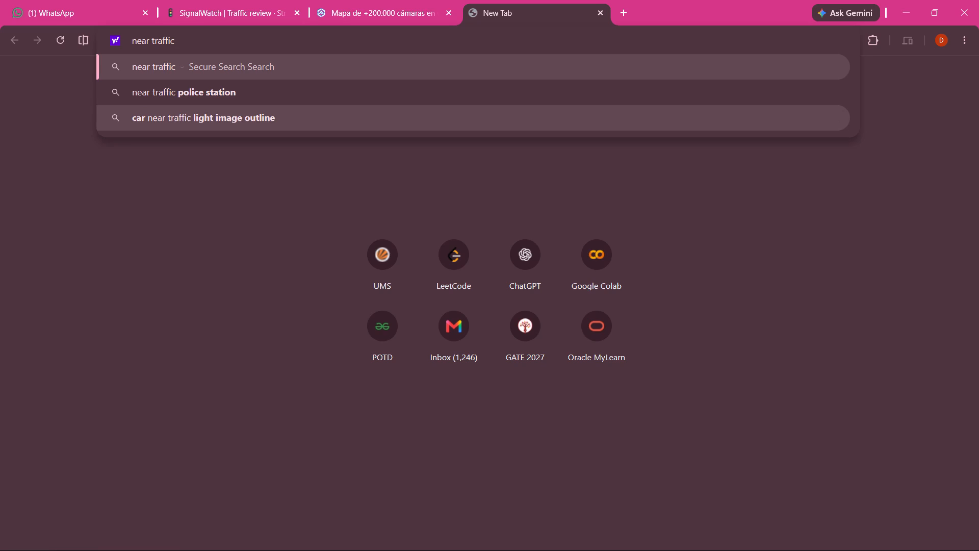
text(light)
key(Return)
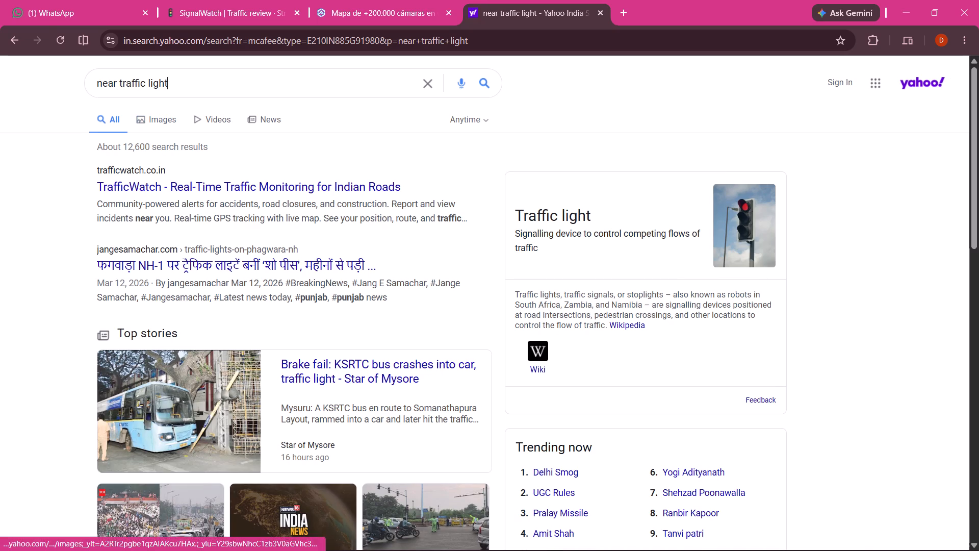
Open the TrafficWatch result and examine its features, how-it-works and pricing sections for usable traffic footage or live monitoring.
click(186, 186)
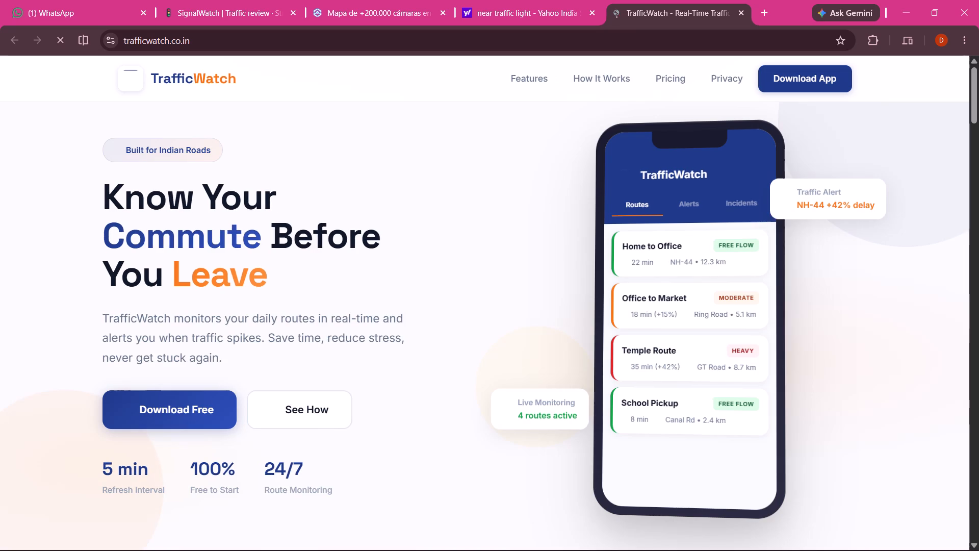
scroll(400, 311, down, 7)
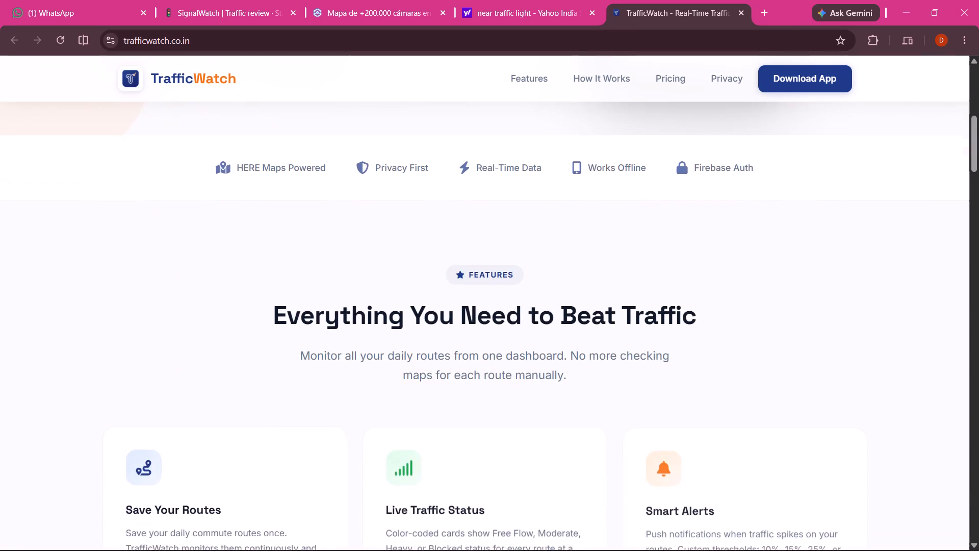
scroll(400, 311, down, 2)
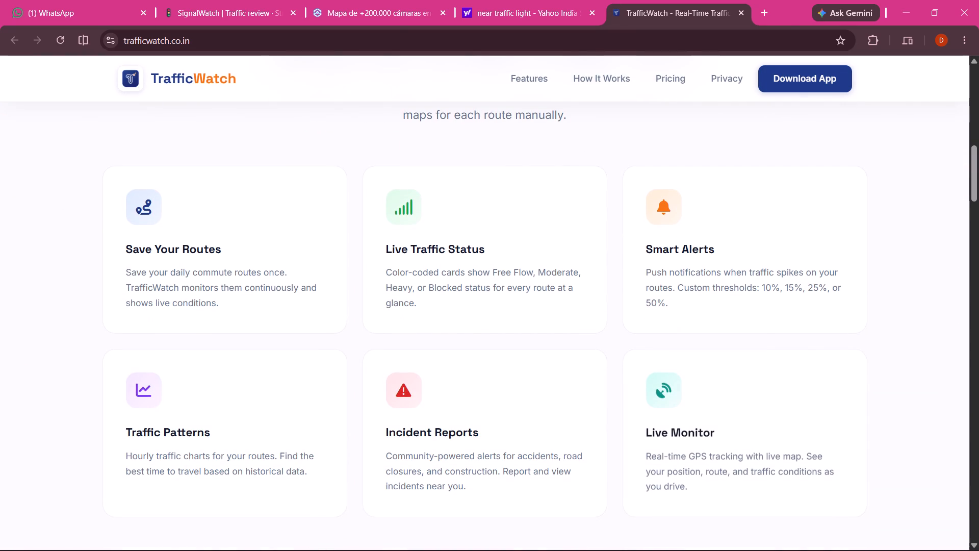
scroll(400, 311, down, 2)
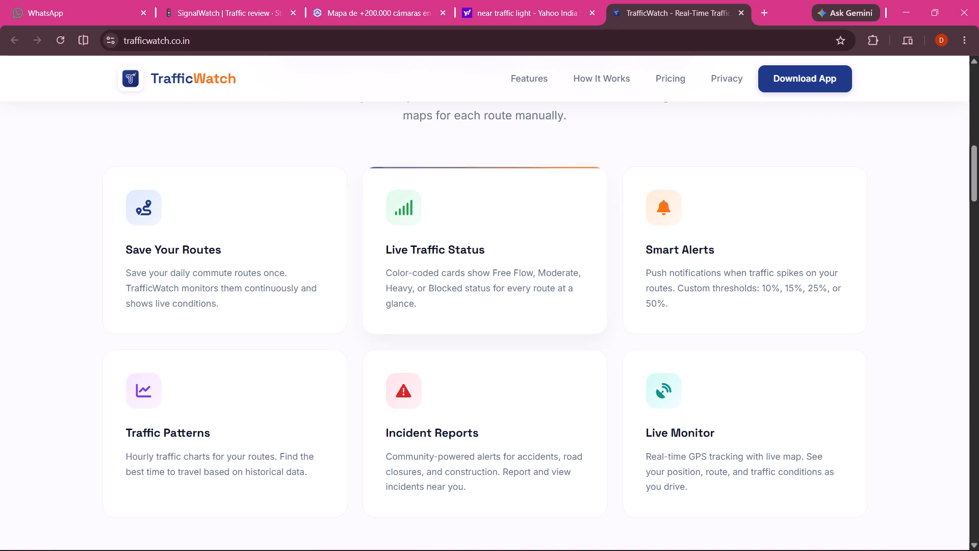
click(510, 282)
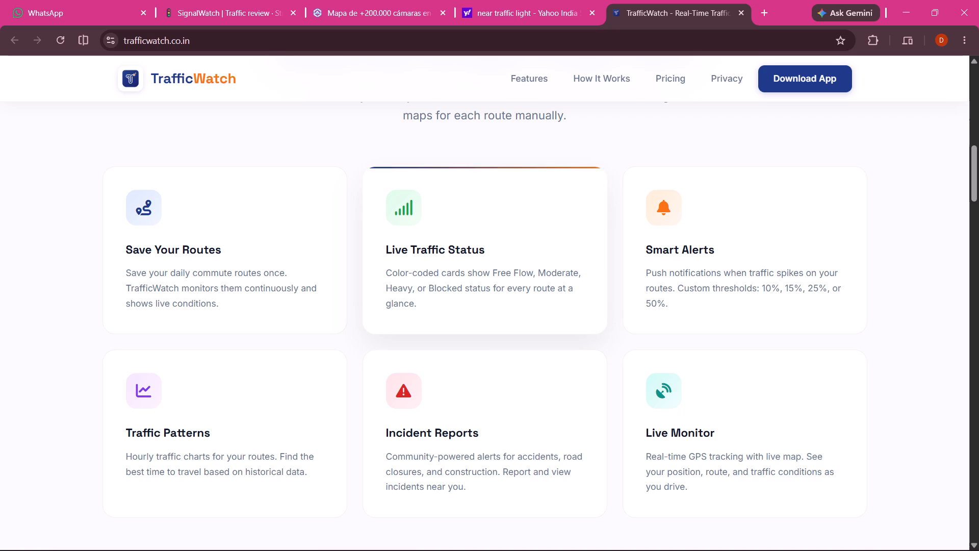
scroll(365, 130, up, 3)
double_click(445, 420)
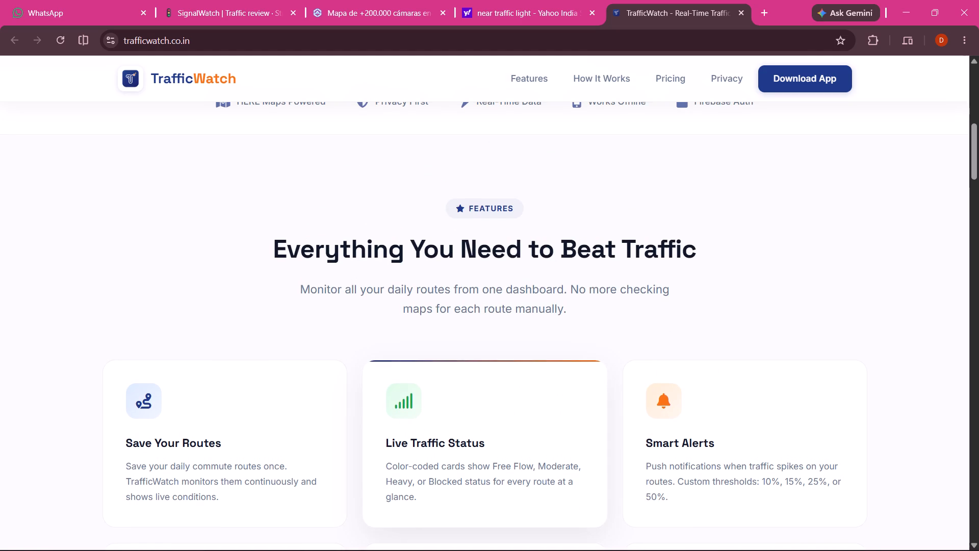
scroll(445, 420, down, 11)
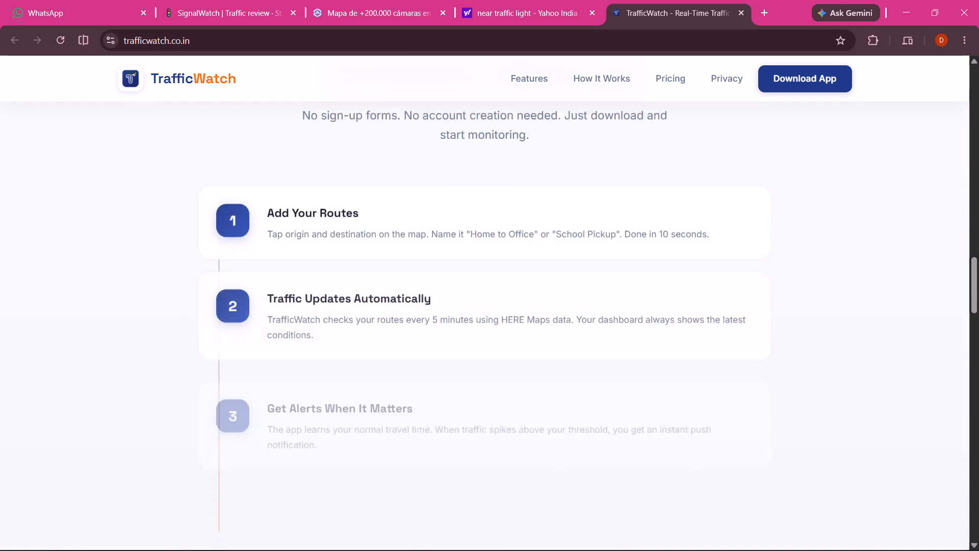
scroll(445, 420, down, 9)
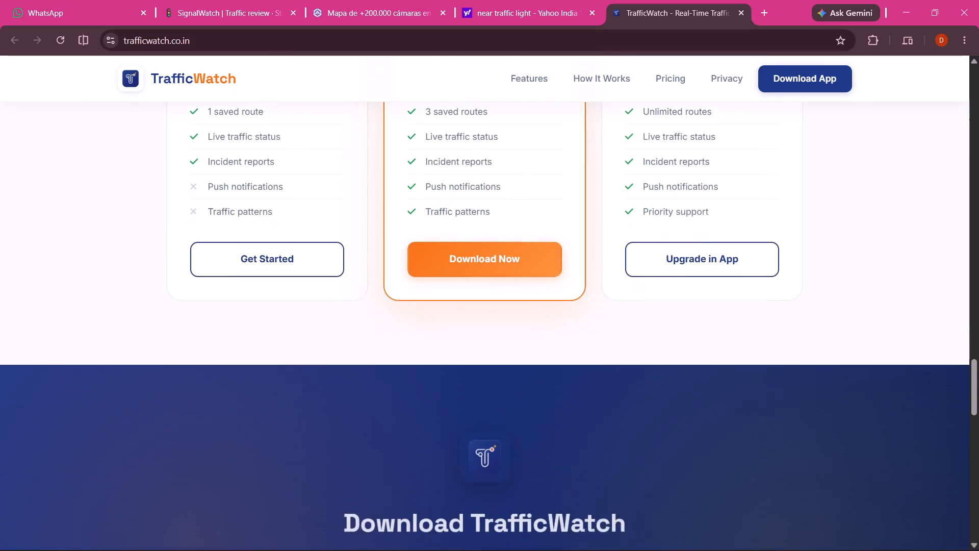
scroll(445, 420, down, 1)
scroll(445, 420, up, 6)
scroll(445, 420, down, 7)
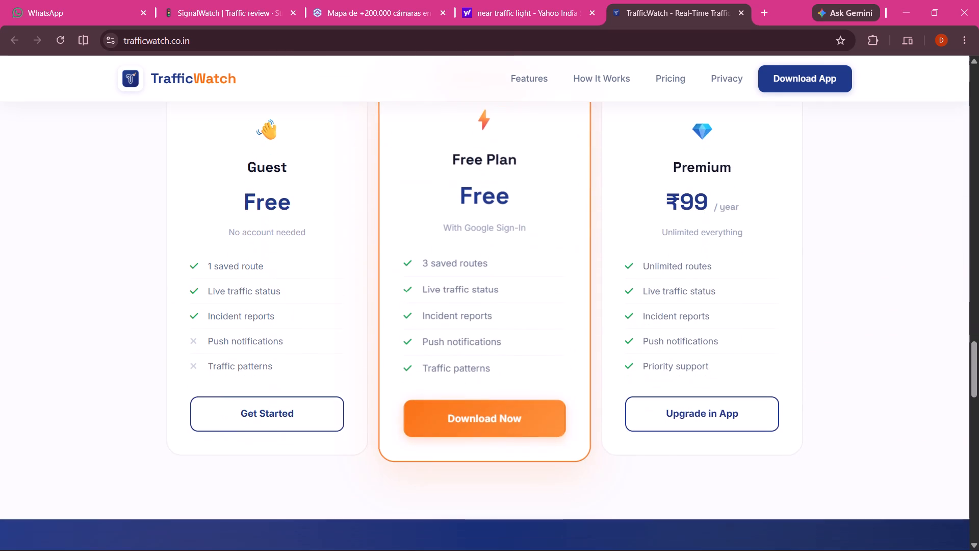
scroll(445, 420, down, 1)
scroll(481, 425, up, 11)
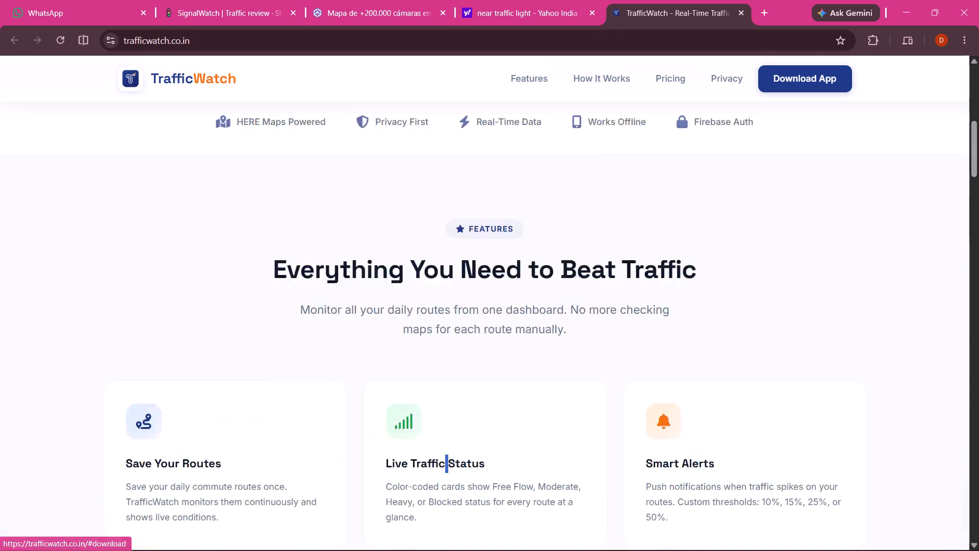
scroll(481, 425, up, 4)
click(549, 0)
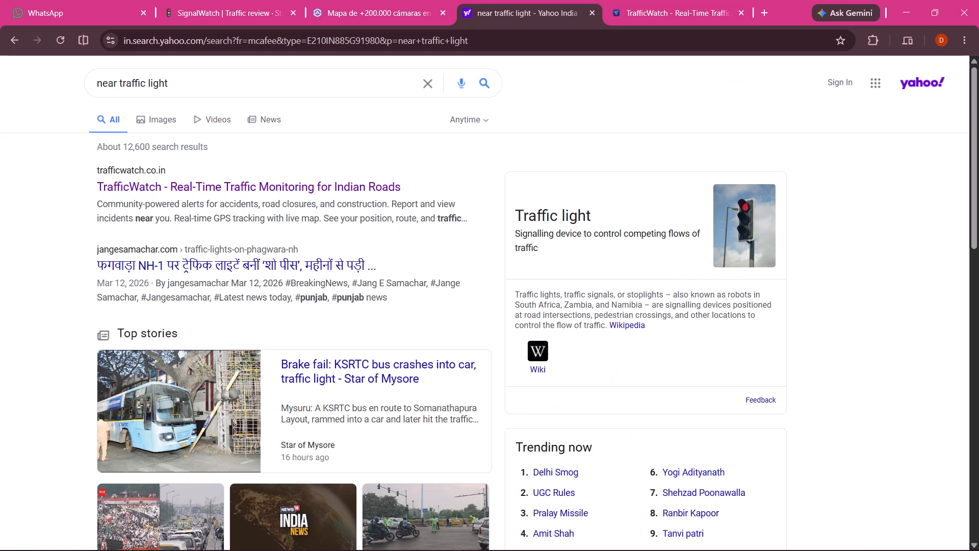
scroll(505, 244, down, 3)
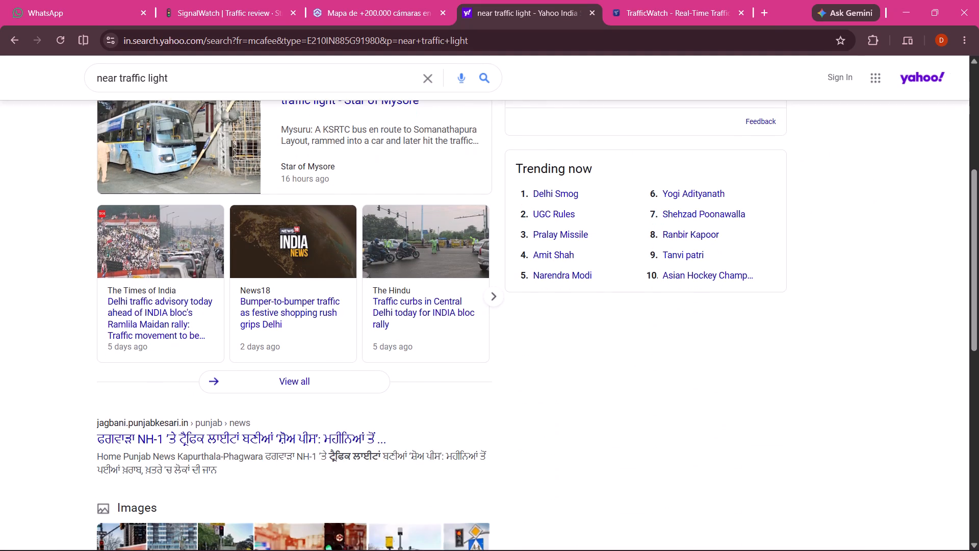
scroll(505, 244, down, 1)
scroll(457, 357, down, 5)
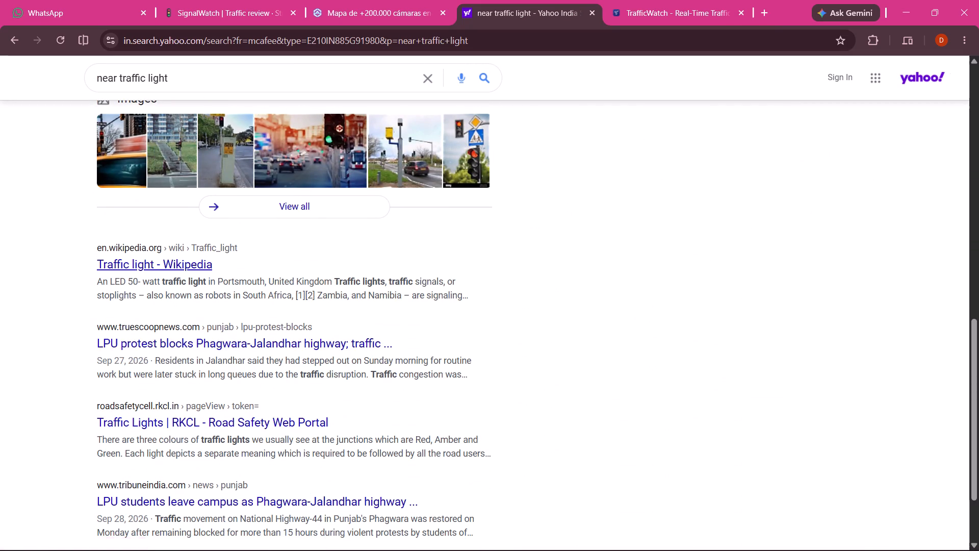
scroll(251, 461, down, 1)
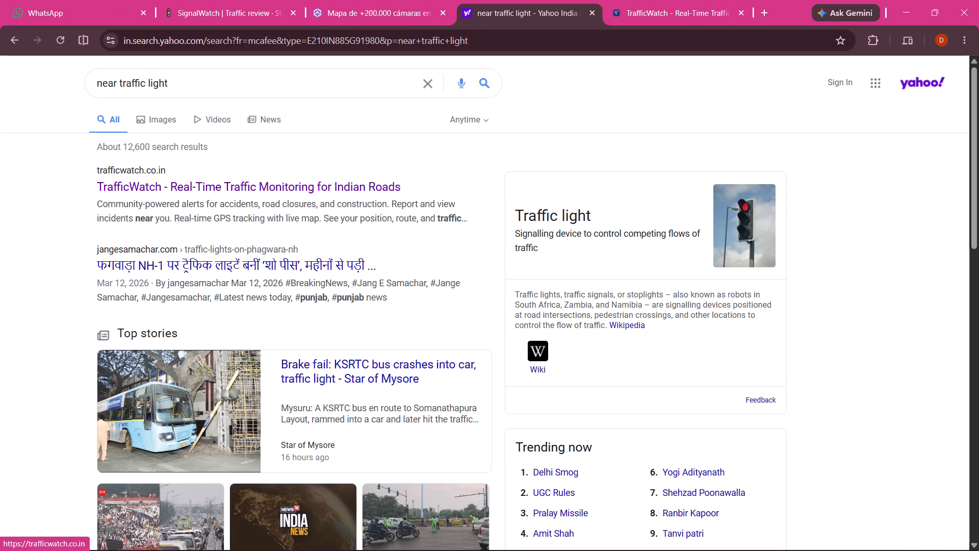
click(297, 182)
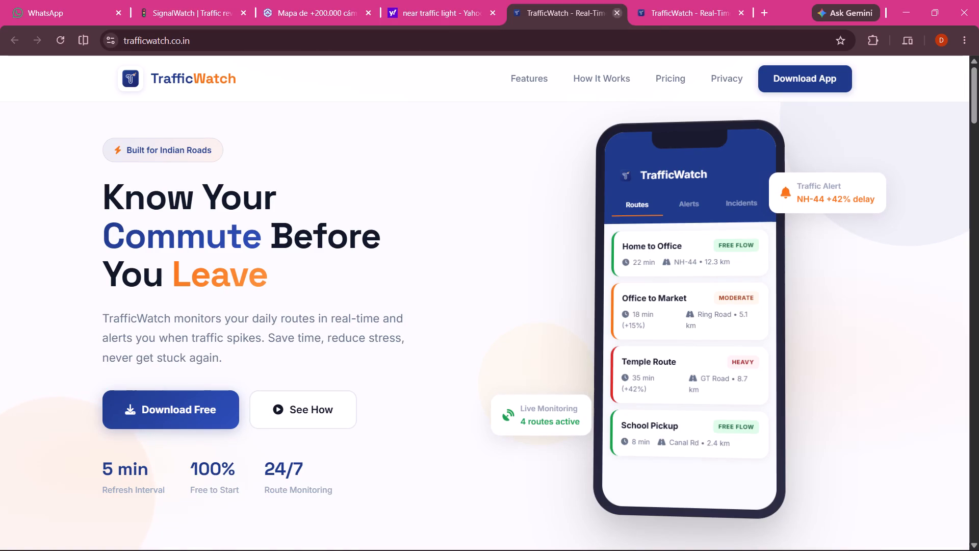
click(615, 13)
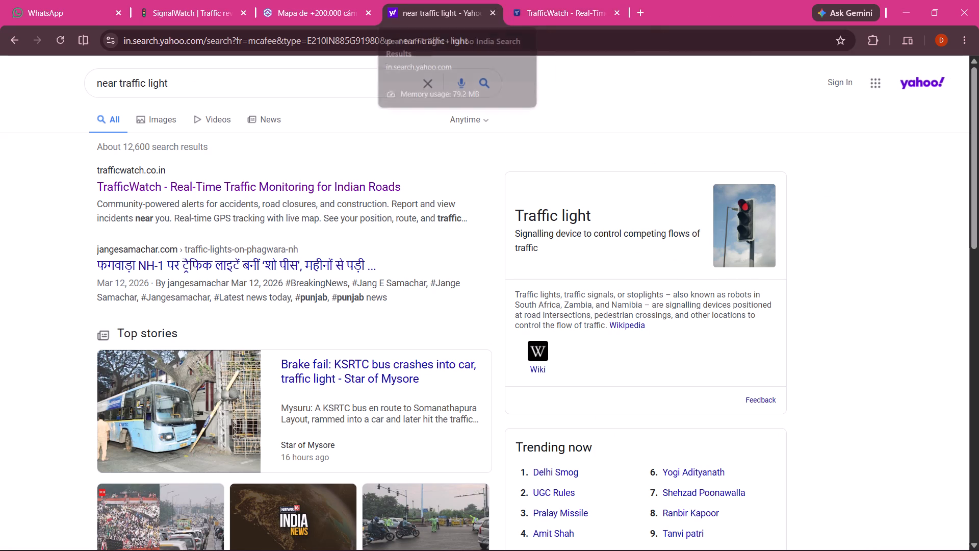
Switch the "near traffic light" search to video results and examine them for recorded footage of vehicles at signals.
click(202, 122)
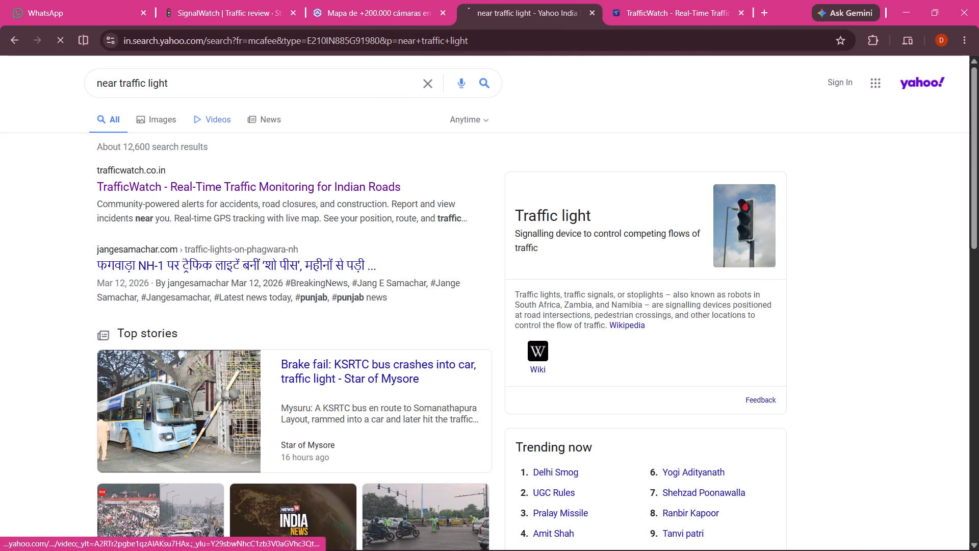
scroll(345, 300, down, 6)
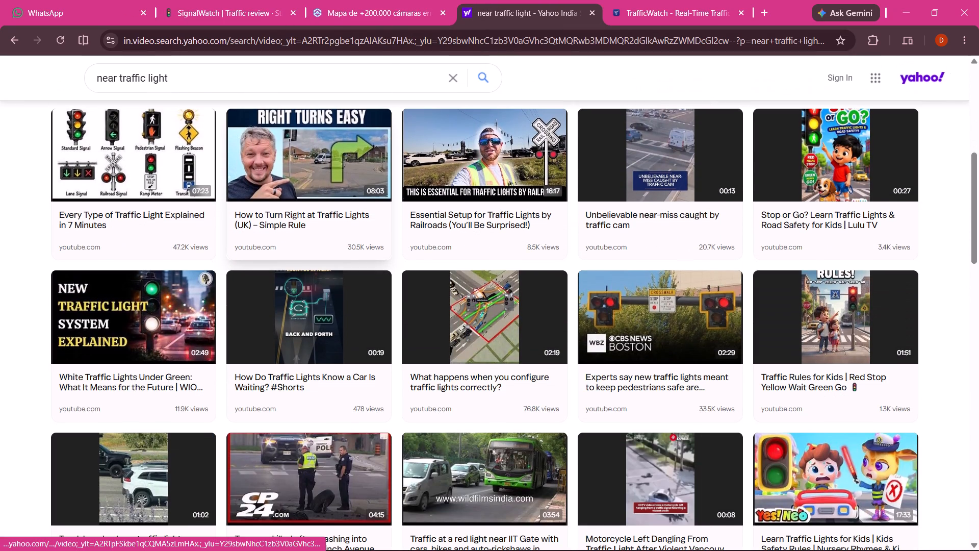
scroll(345, 300, down, 3)
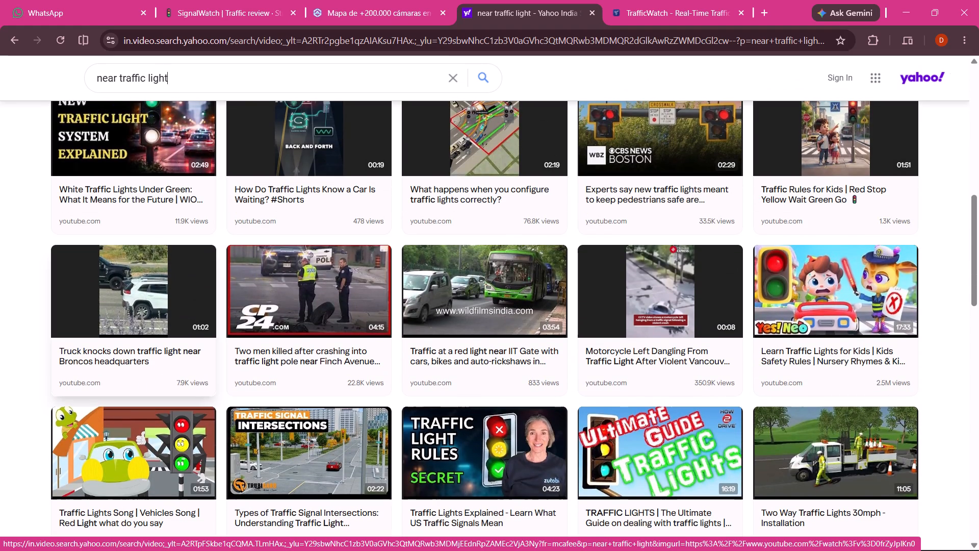
Replace the "near traffic light" video search with a search for "crossing near junction".
scroll(470, 326, down, 3)
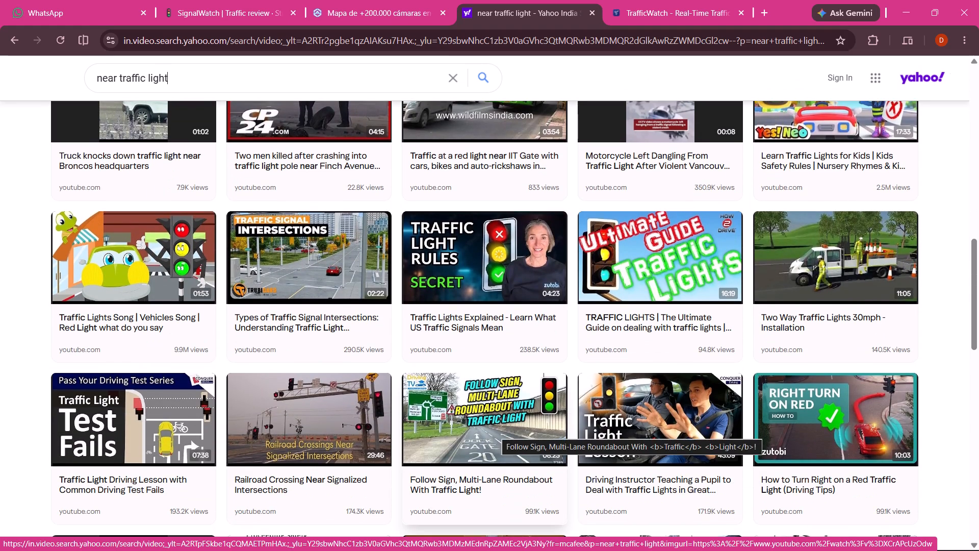
scroll(315, 438, up, 4)
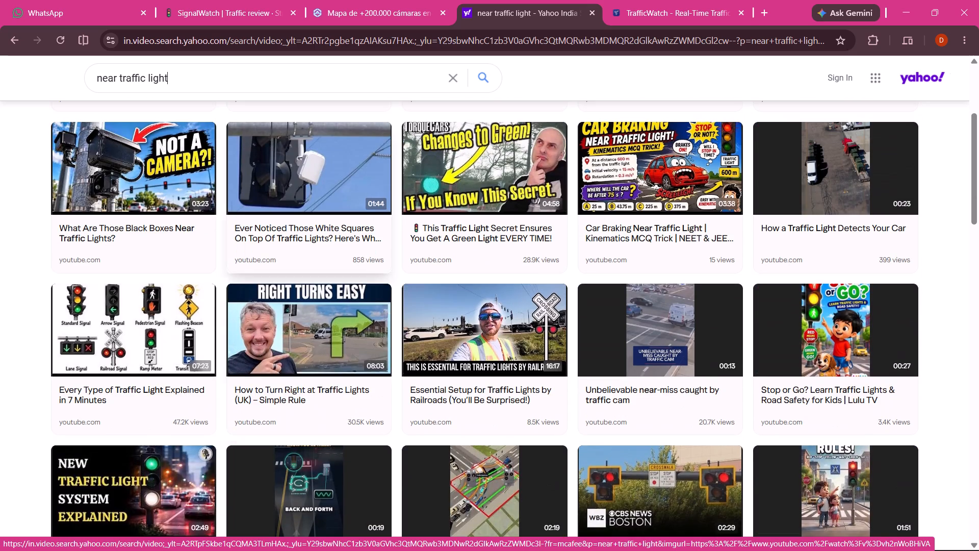
key(BackSpace)
key(BackSpace)
key(BackSpace)
key(BackSpace)
key(BackSpace)
key(BackSpace)
key(BackSpace)
key(BackSpace)
key(BackSpace)
key(BackSpace)
key(BackSpace)
key(BackSpace)
key(BackSpace)
key(BackSpace)
key(BackSpace)
key(BackSpace)
key(BackSpace)
key(BackSpace)
key(BackSpace)
key(BackSpace)
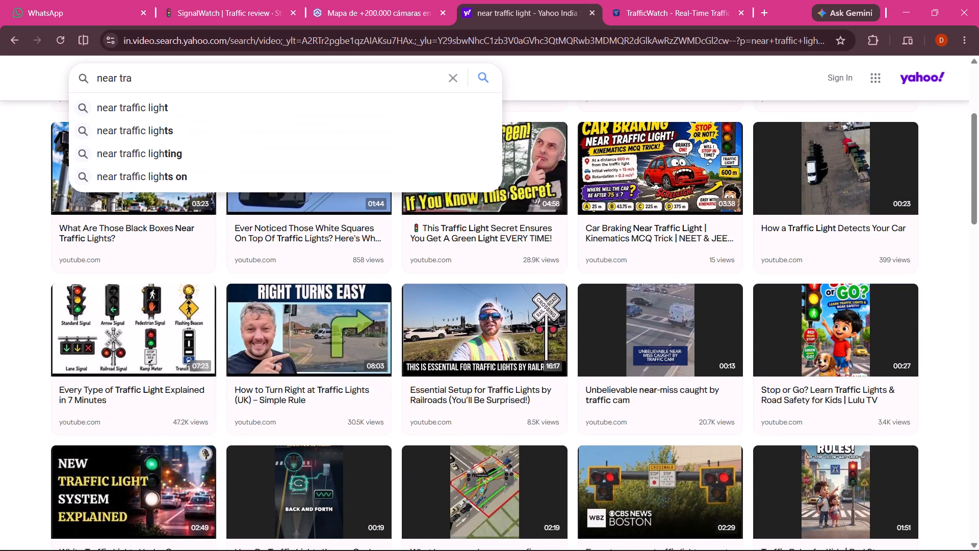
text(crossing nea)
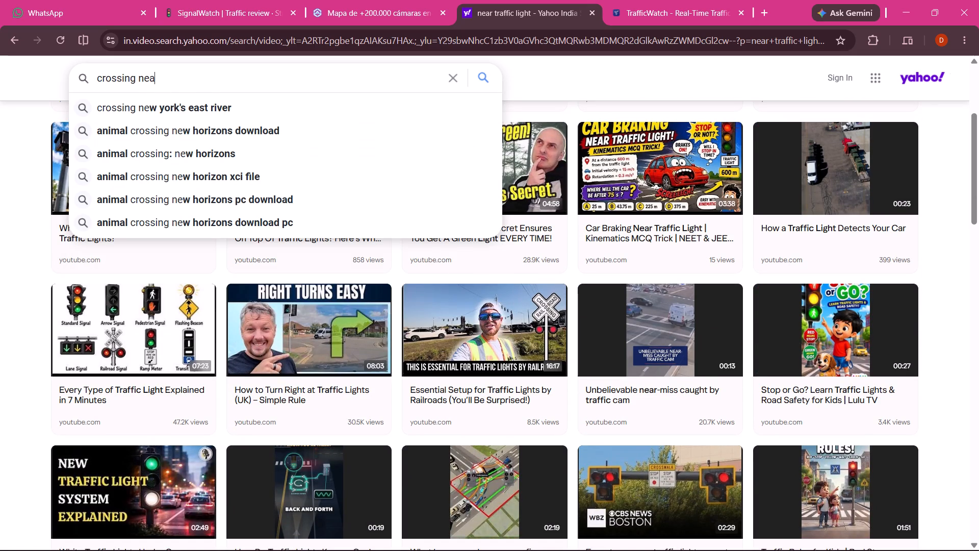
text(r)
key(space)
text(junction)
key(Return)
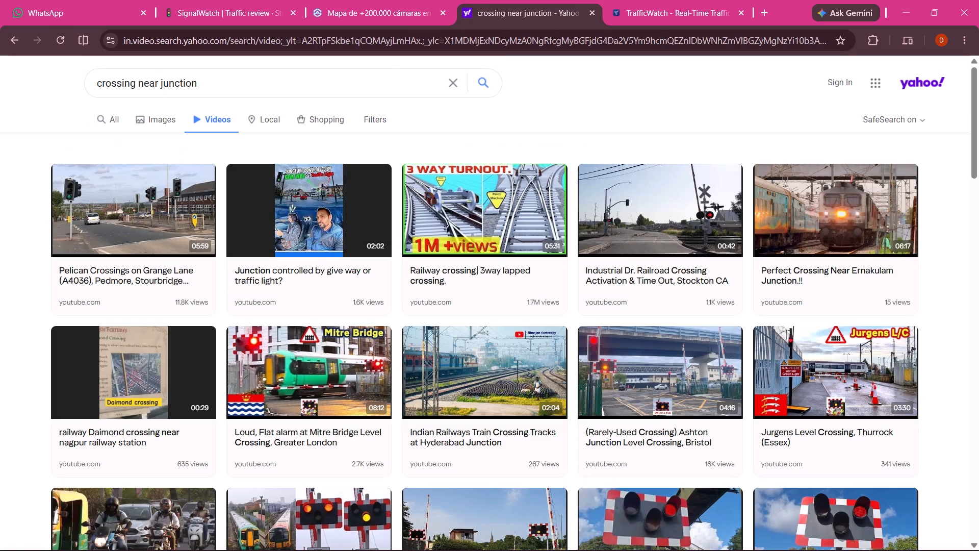
Examine the "crossing near junction" video results for recorded footage of vehicles at road junctions.
scroll(681, 180, down, 1)
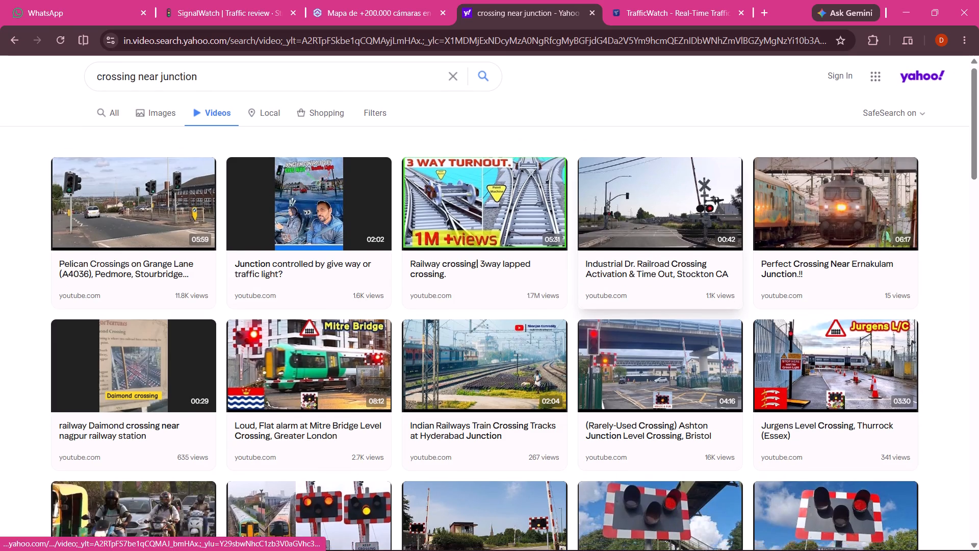
scroll(681, 180, down, 1)
scroll(527, 332, down, 1)
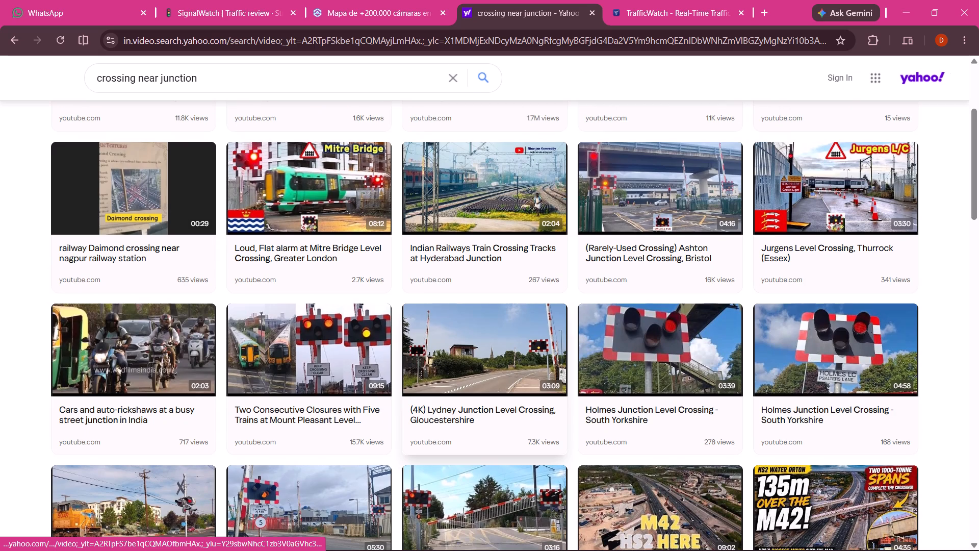
scroll(452, 407, down, 3)
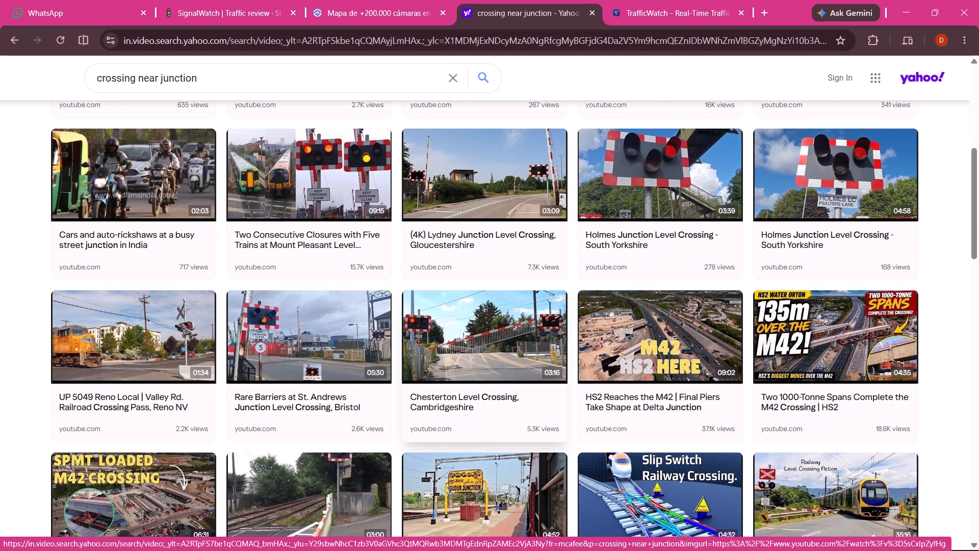
scroll(452, 407, down, 1)
scroll(490, 280, up, 6)
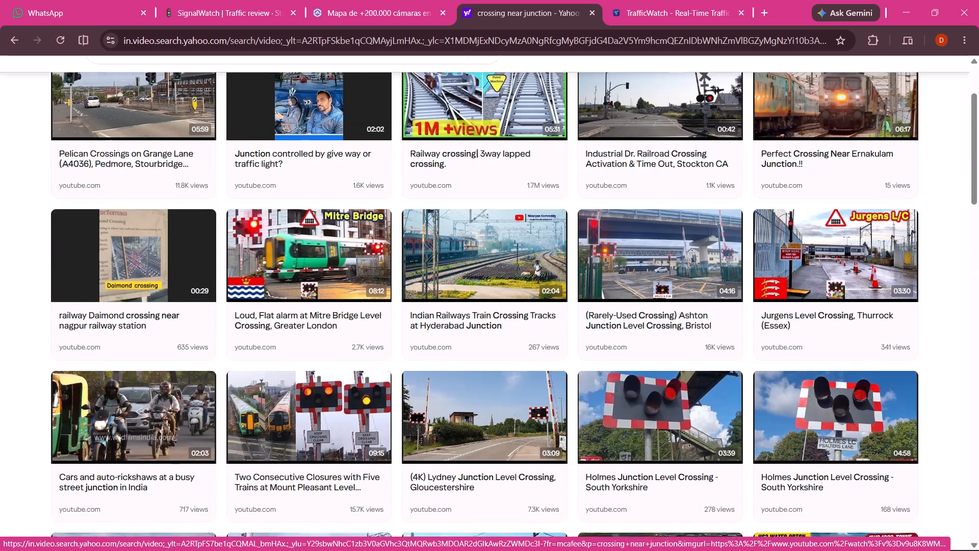
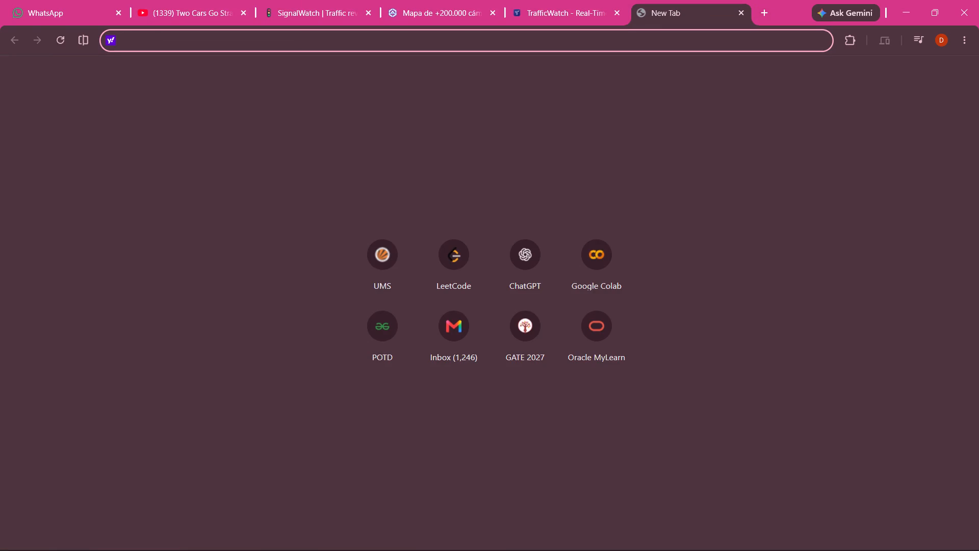
Enter a web search query beginning with "downlad" in the new tab.
text(down)
key(l)
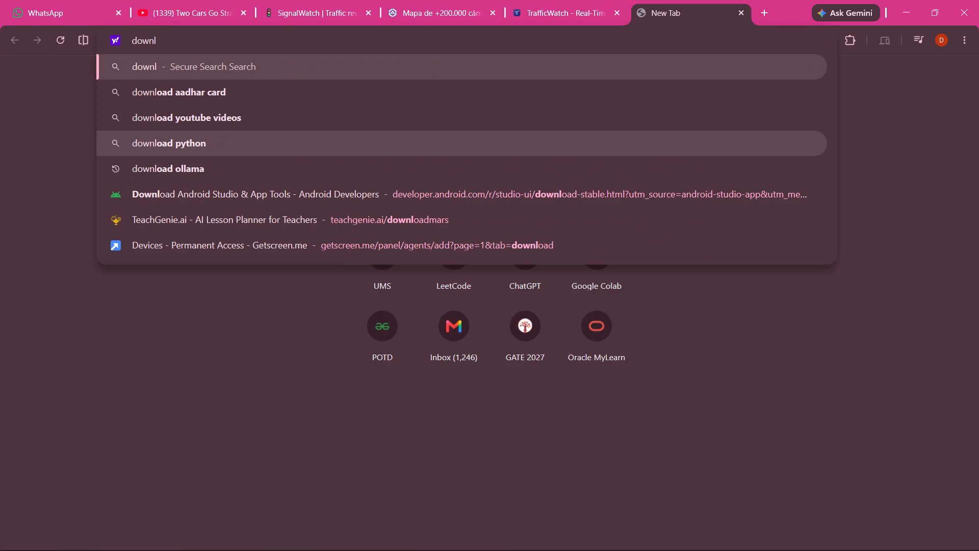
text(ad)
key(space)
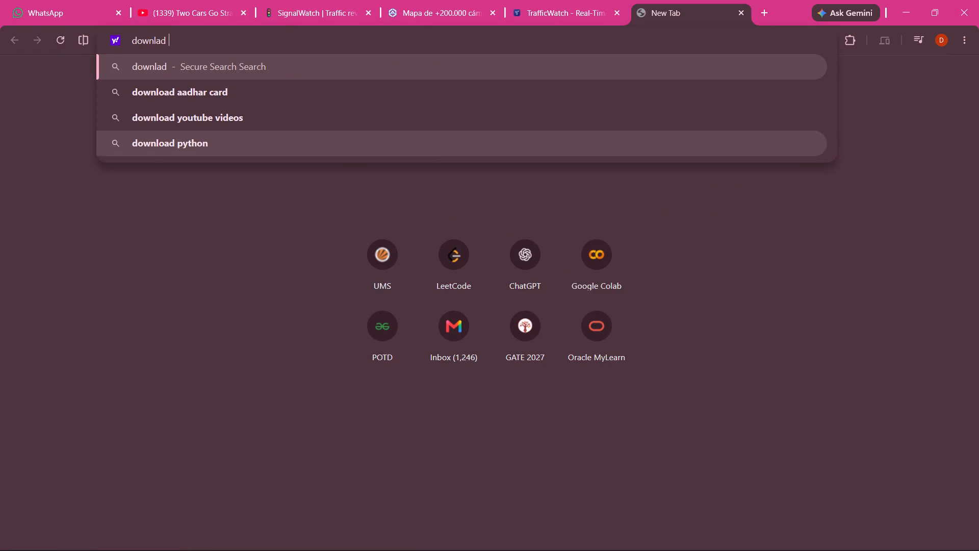
Run a web search for "download youtube videos".
click(549, 121)
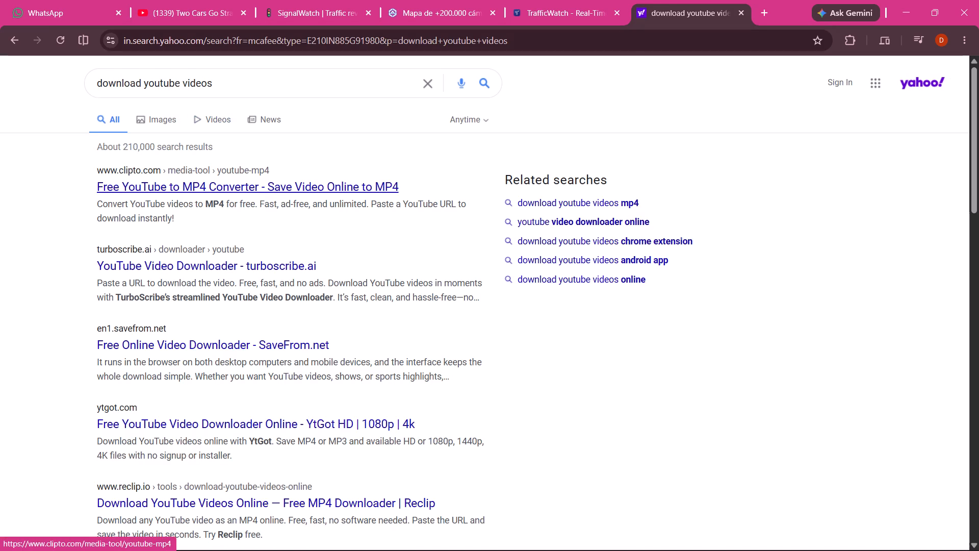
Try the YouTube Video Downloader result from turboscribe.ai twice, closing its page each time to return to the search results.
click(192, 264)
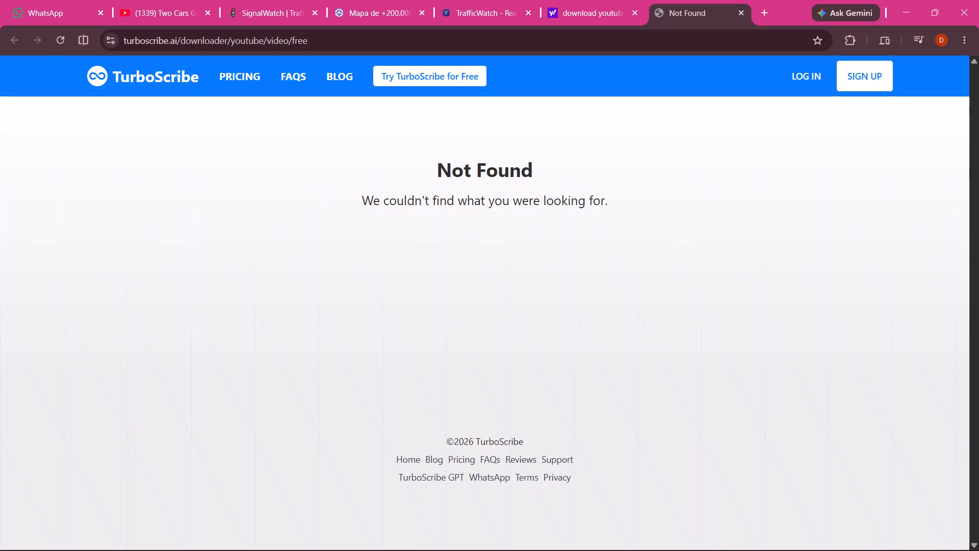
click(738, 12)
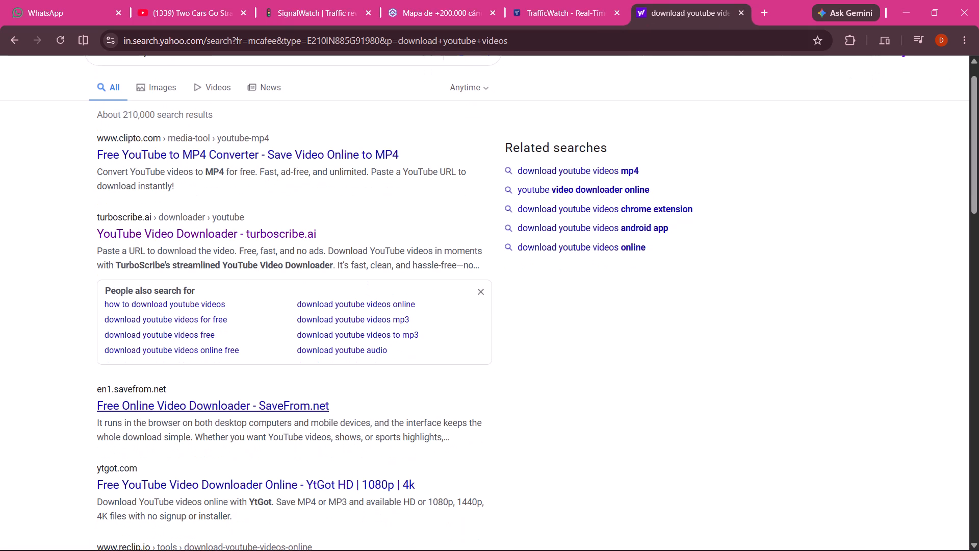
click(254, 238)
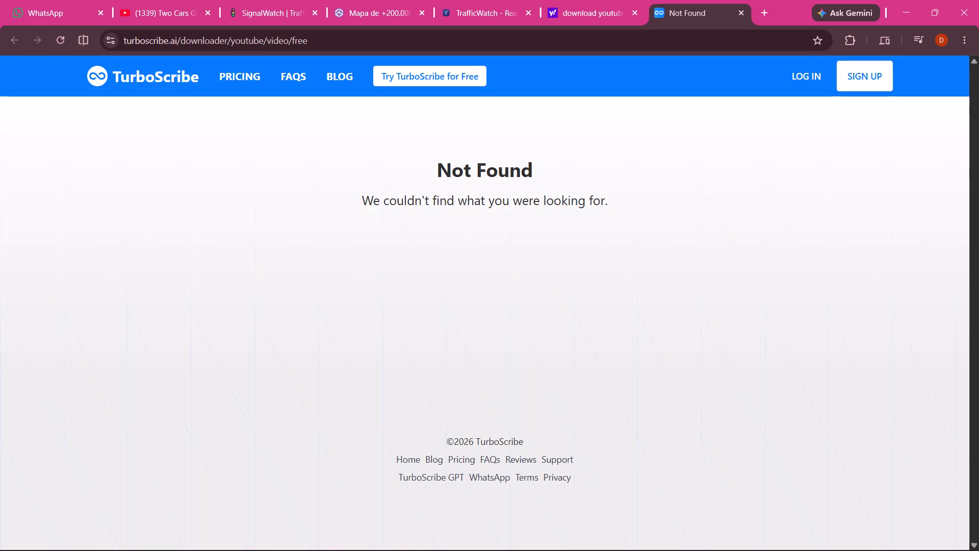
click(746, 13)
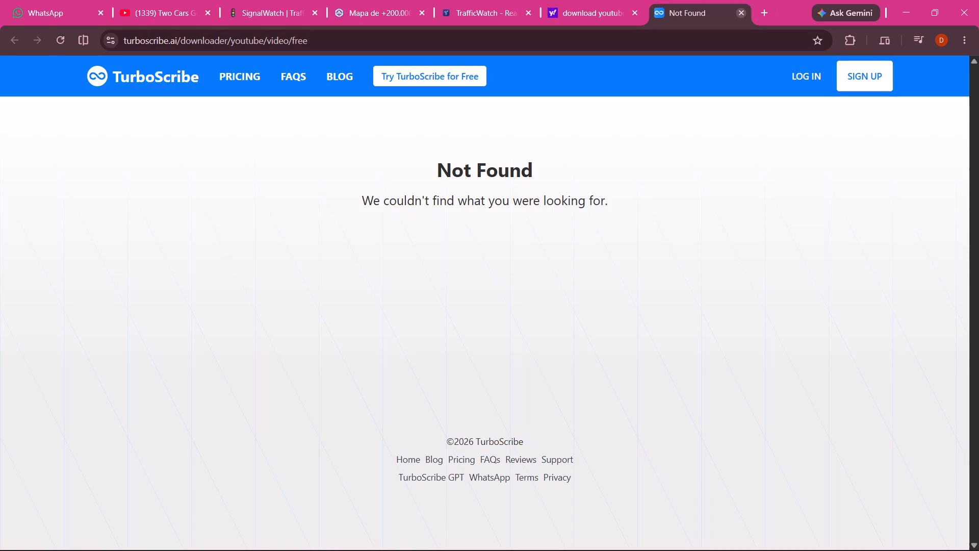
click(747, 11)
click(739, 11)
Open the clipto.com result "Free YouTube to MP4 Converter - Save Video Online to MP4".
scroll(383, 199, up, 1)
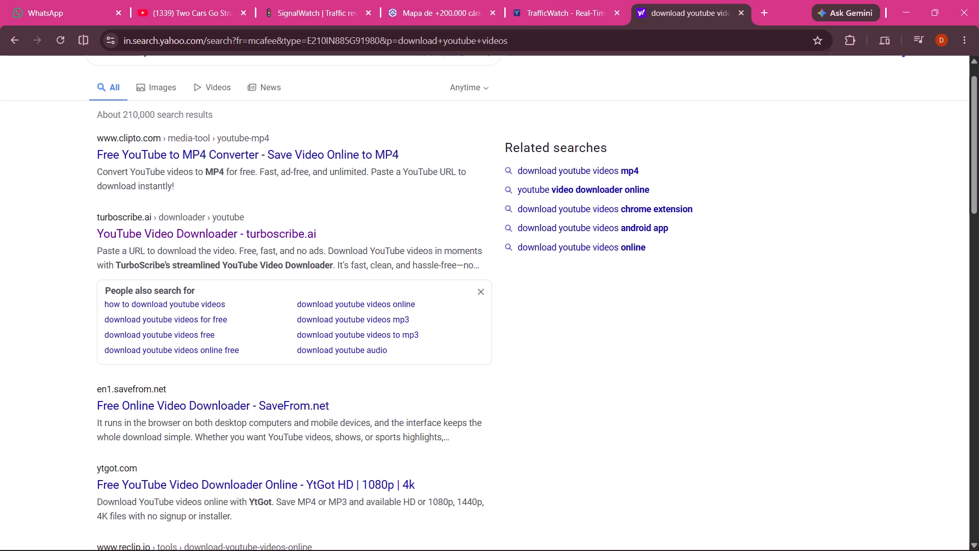
scroll(383, 199, up, 1)
click(279, 187)
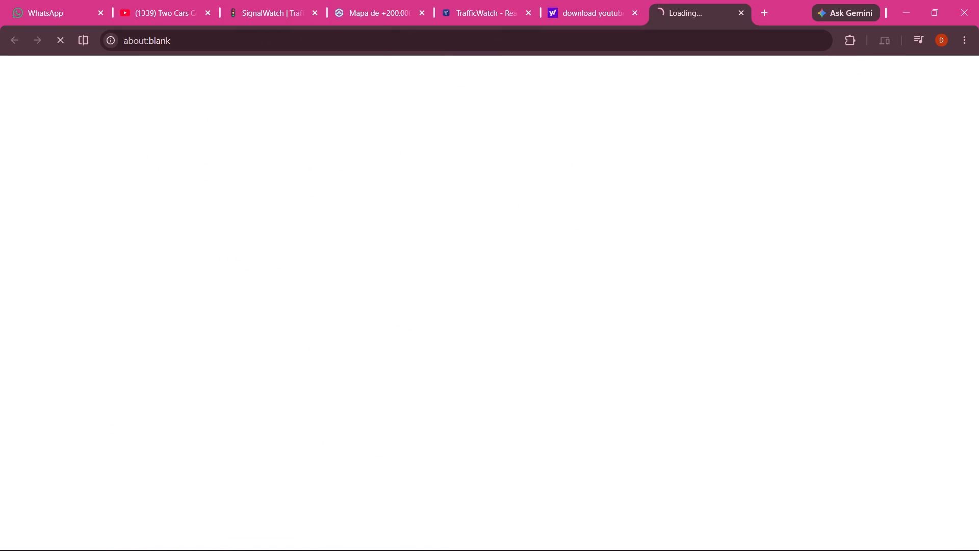
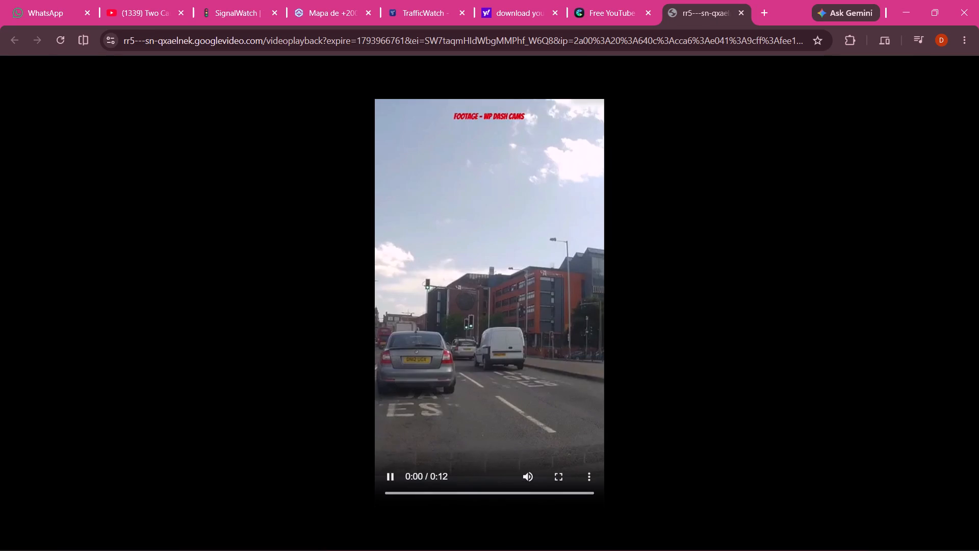
Download the opened dash-cam red-light clip as an MP4 file and pause its playback.
click(590, 471)
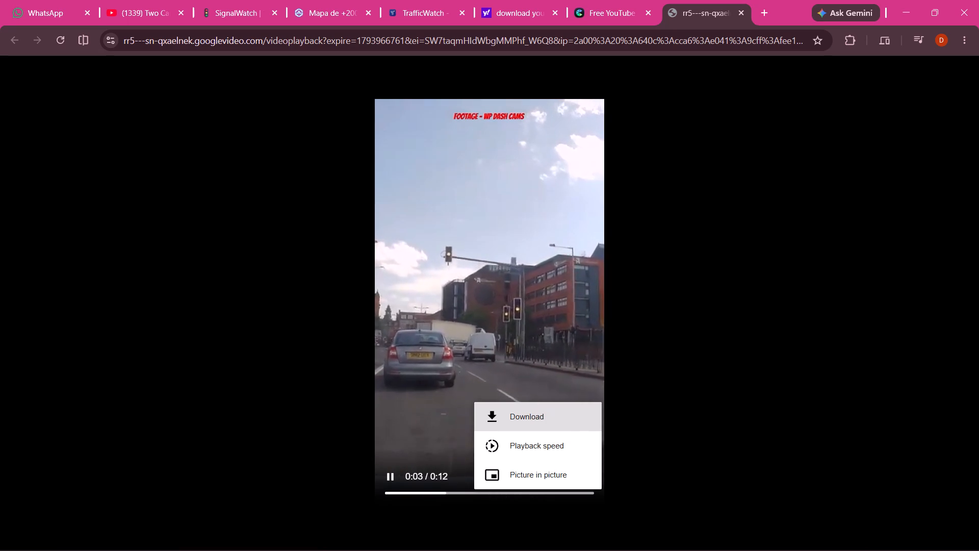
click(564, 413)
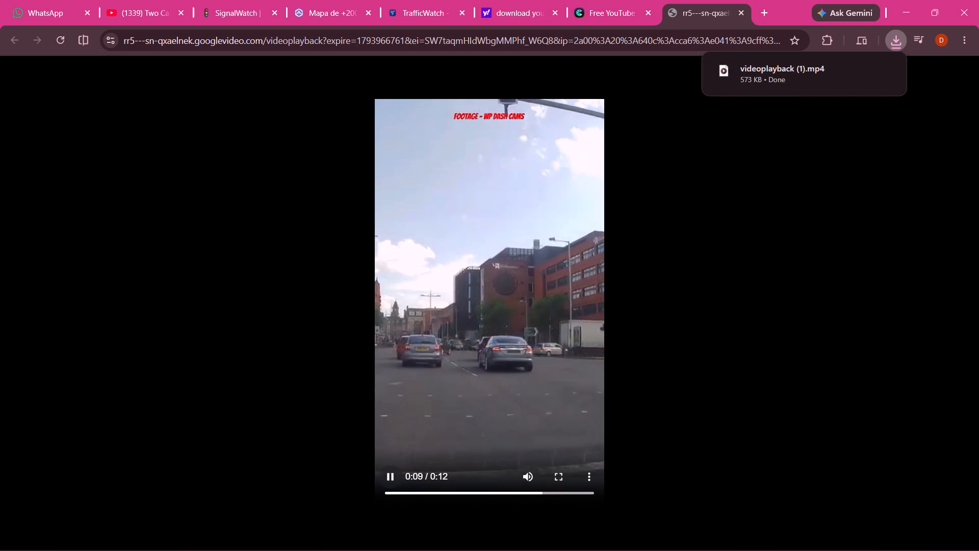
click(391, 471)
Upload videoplayback (1).mp4 from Downloads as the footage to analyse in SignalWatch.
click(540, 0)
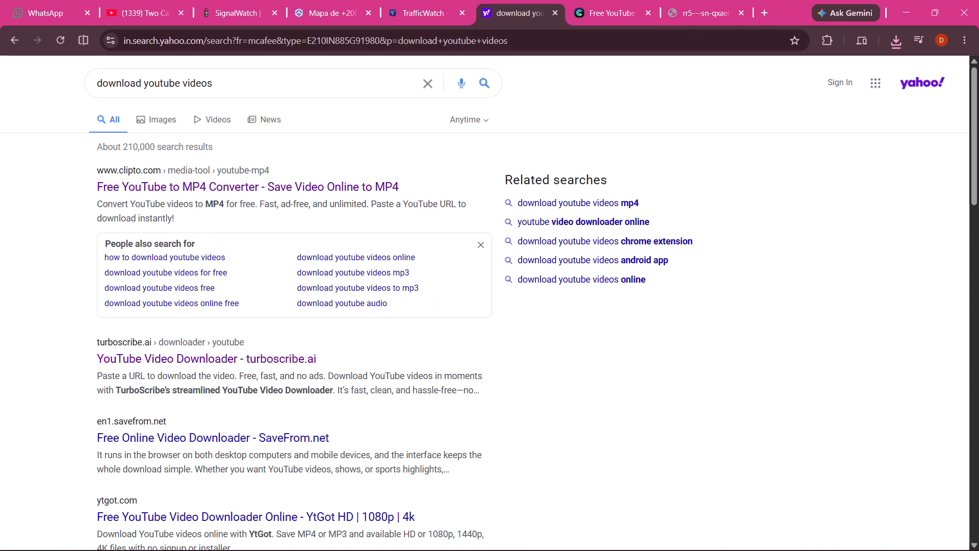
click(243, 0)
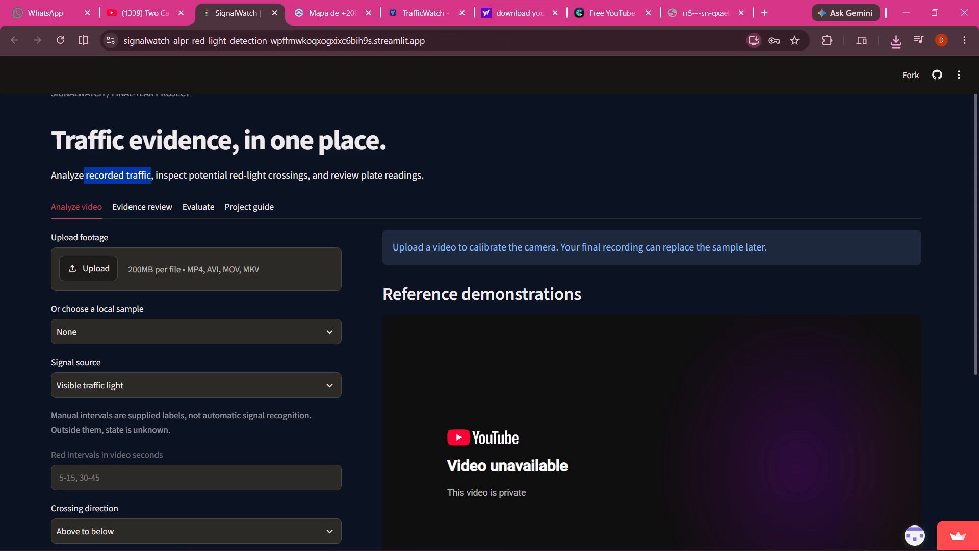
click(86, 270)
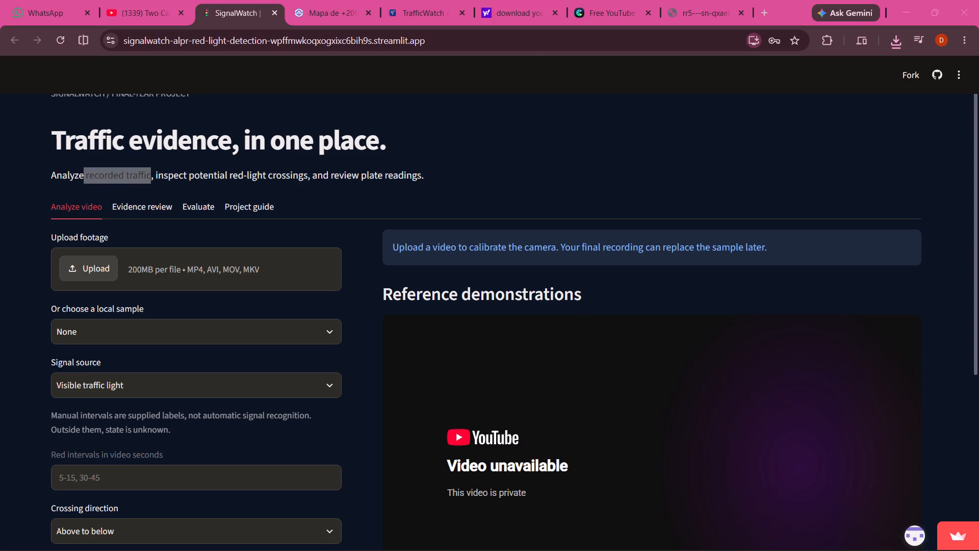
click(169, 114)
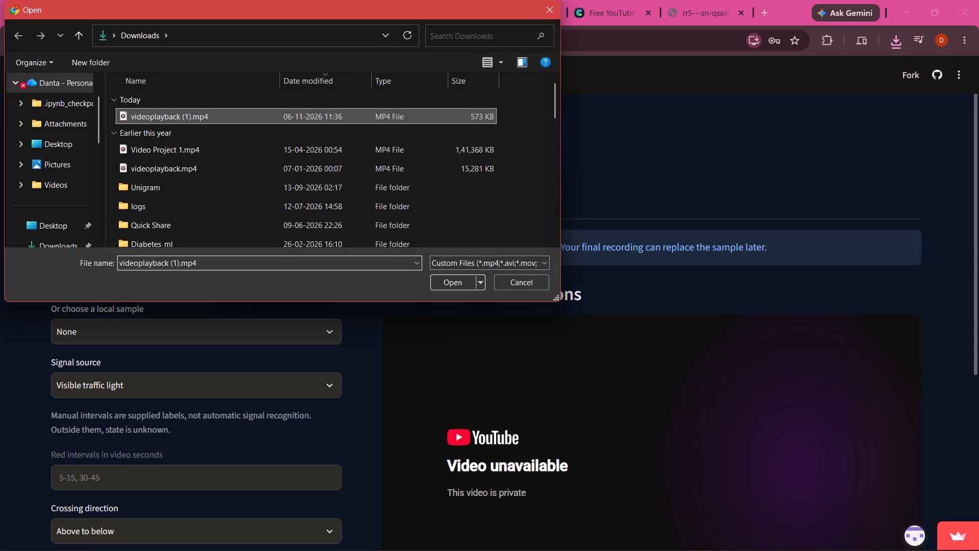
click(457, 283)
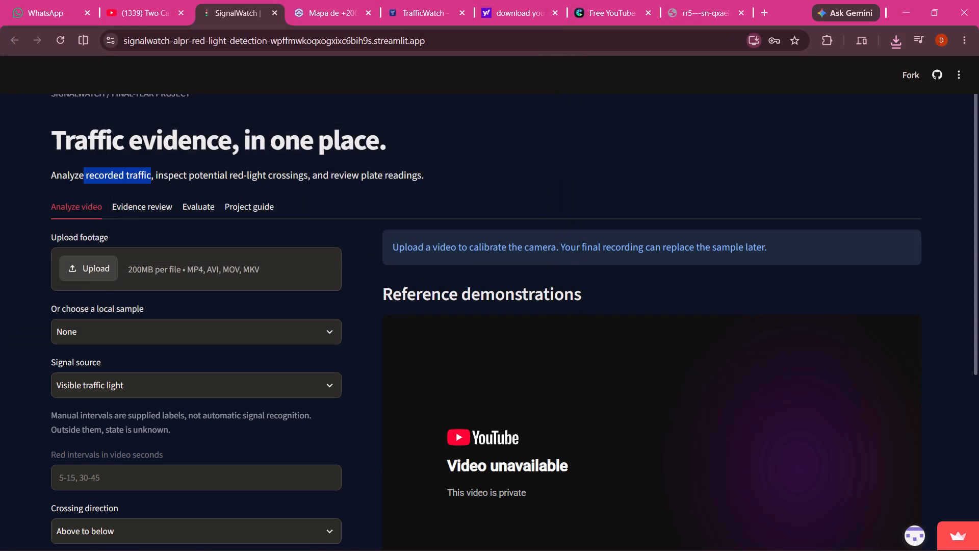
Examine the camera calibration settings and the preview frame to compare the yellow line and blue box with the road and signals.
scroll(534, 297, down, 1)
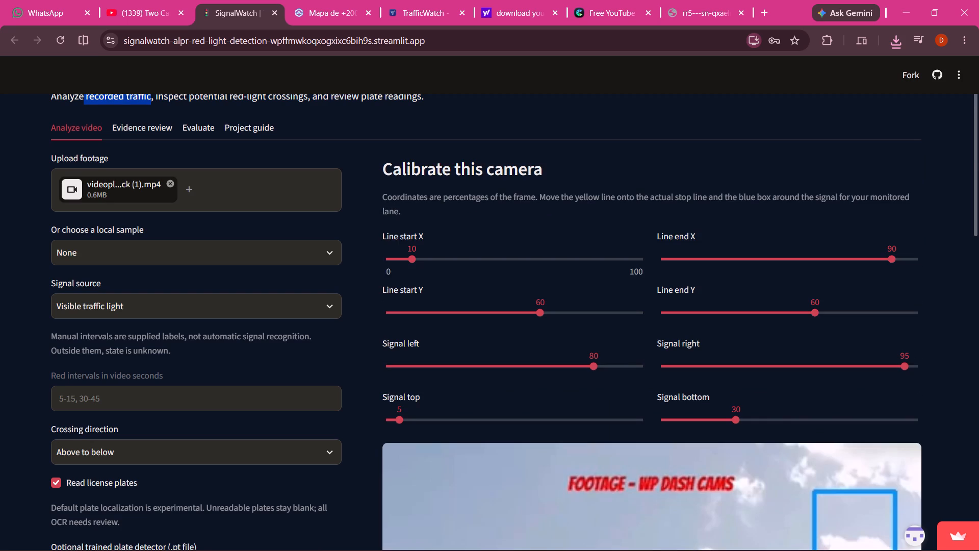
scroll(444, 266, down, 6)
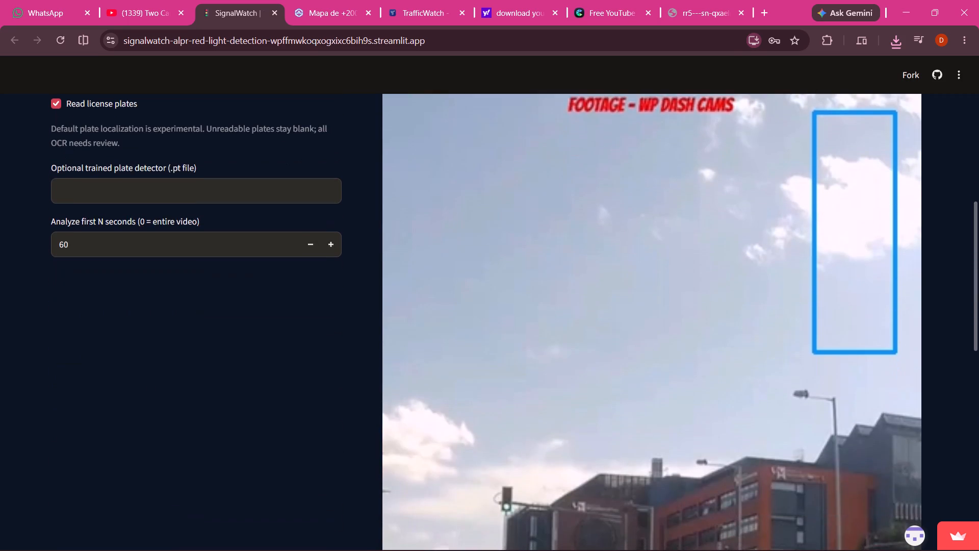
scroll(444, 266, down, 2)
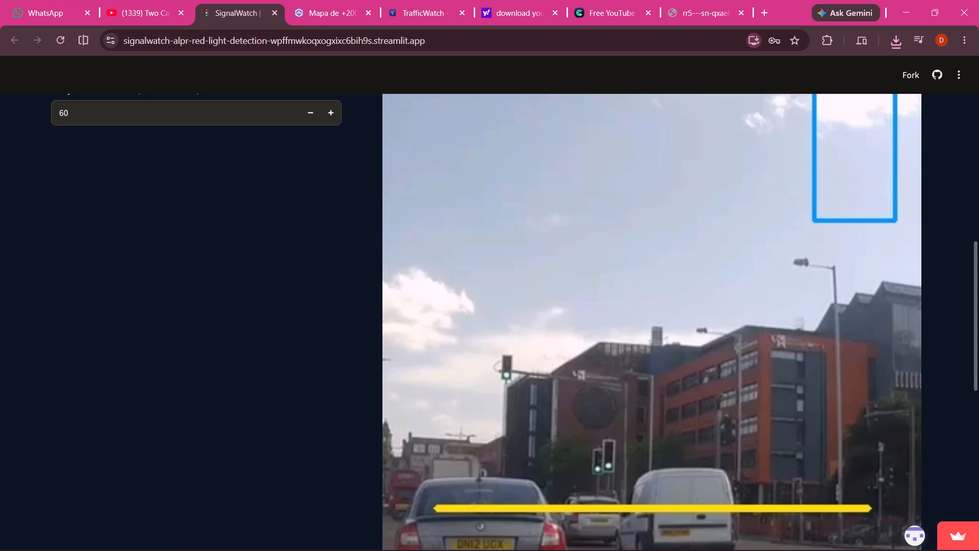
click(496, 362)
scroll(646, 279, down, 4)
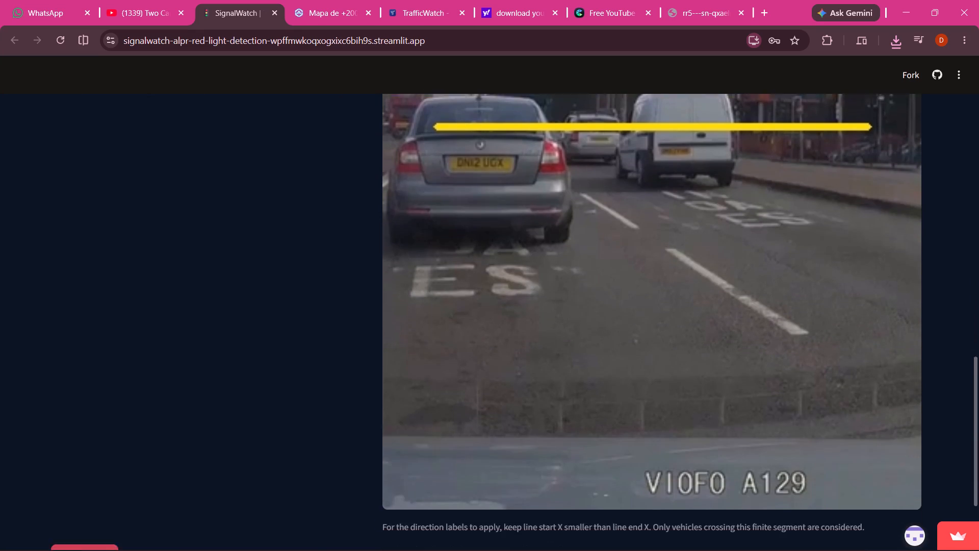
scroll(646, 279, down, 1)
scroll(646, 279, up, 4)
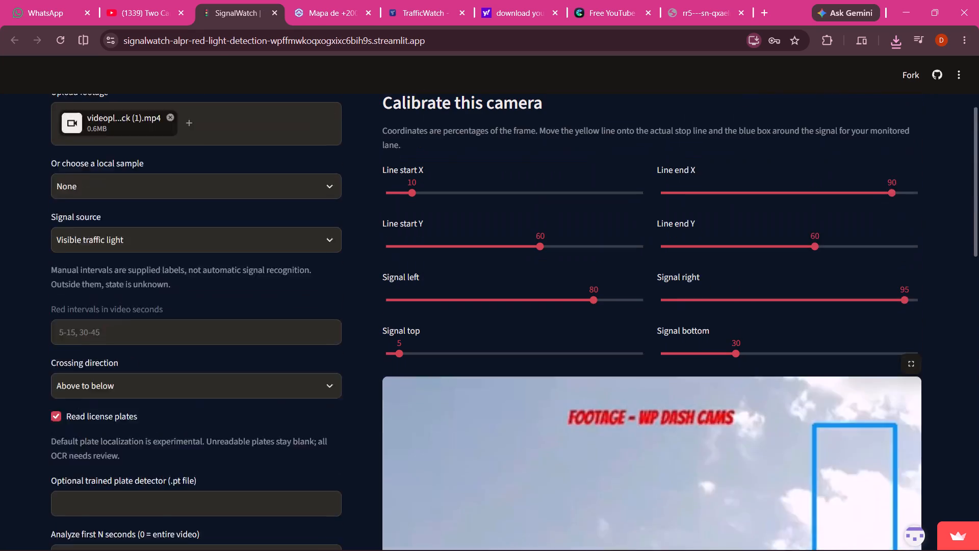
scroll(646, 279, down, 1)
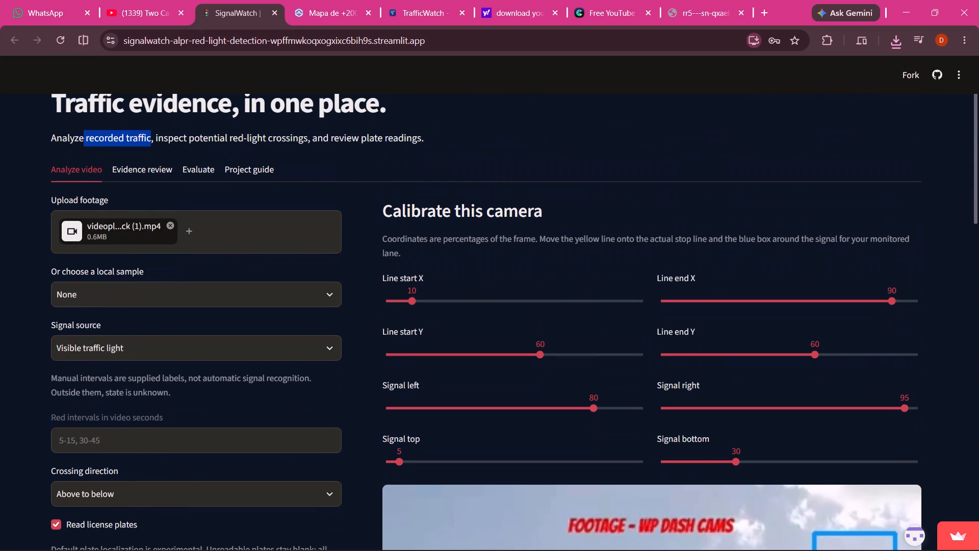
scroll(609, 295, down, 3)
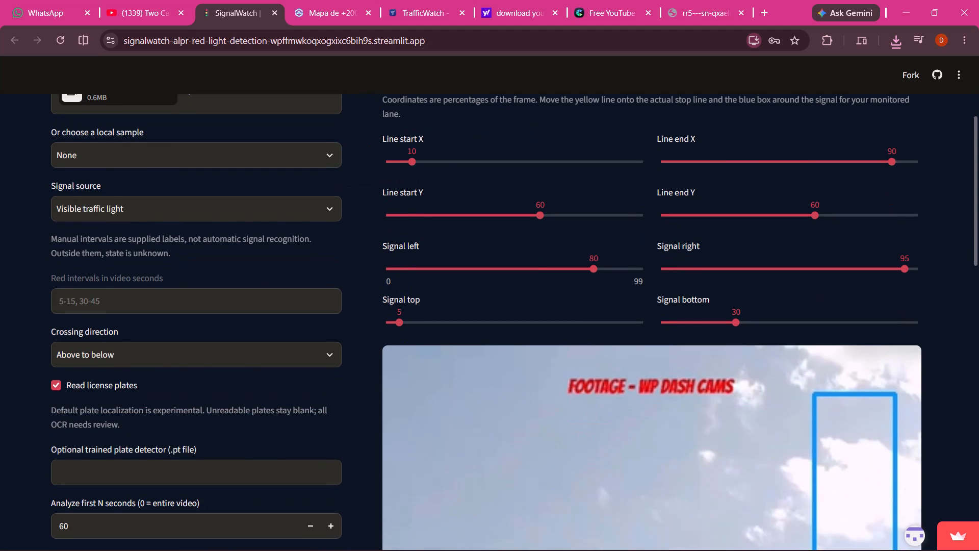
scroll(637, 282, down, 1)
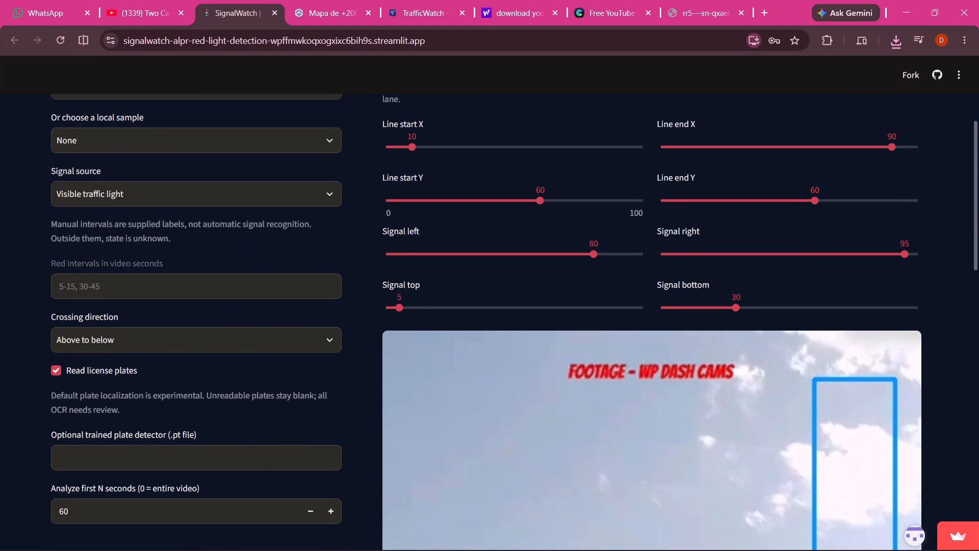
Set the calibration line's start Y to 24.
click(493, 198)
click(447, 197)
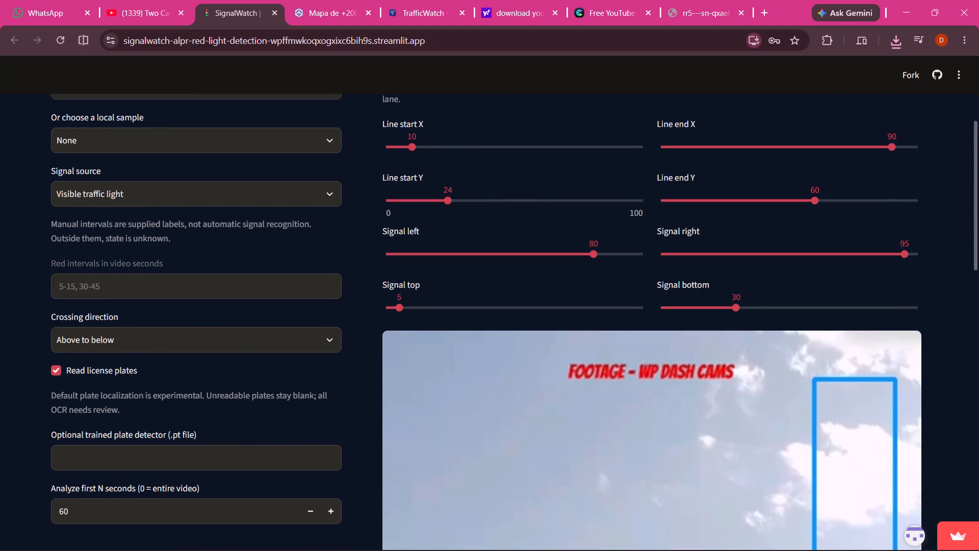
Set the calibration line's end X to 63 and check the yellow line on the preview frame.
click(724, 145)
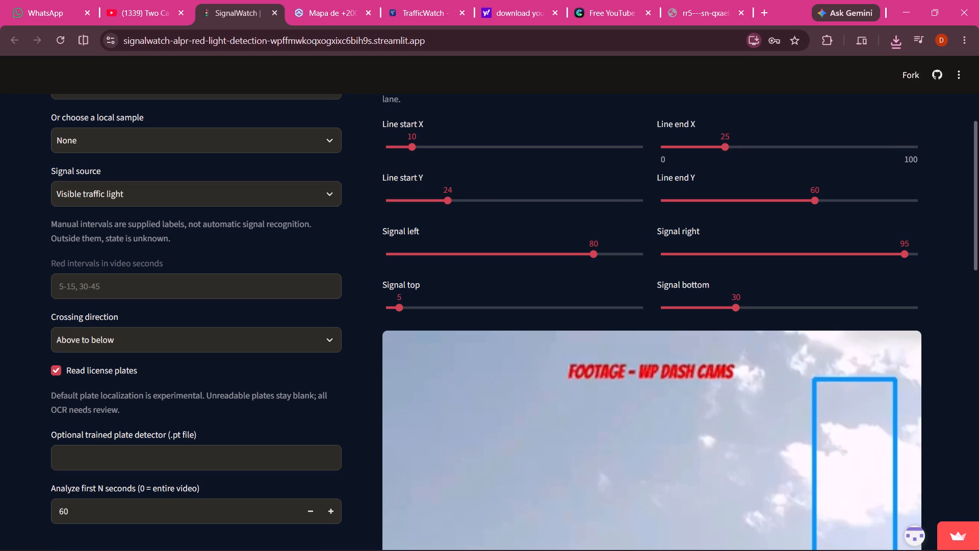
click(823, 142)
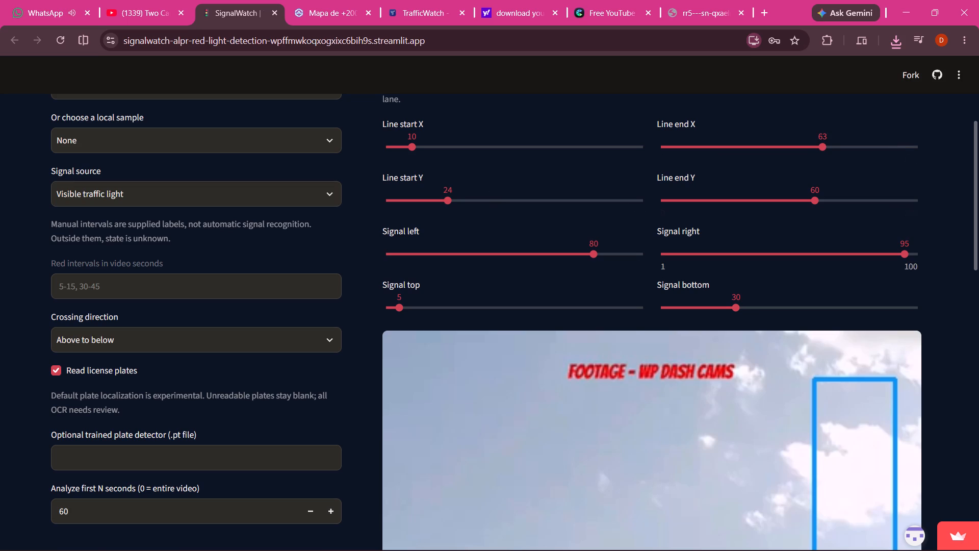
scroll(614, 287, down, 1)
scroll(536, 308, down, 2)
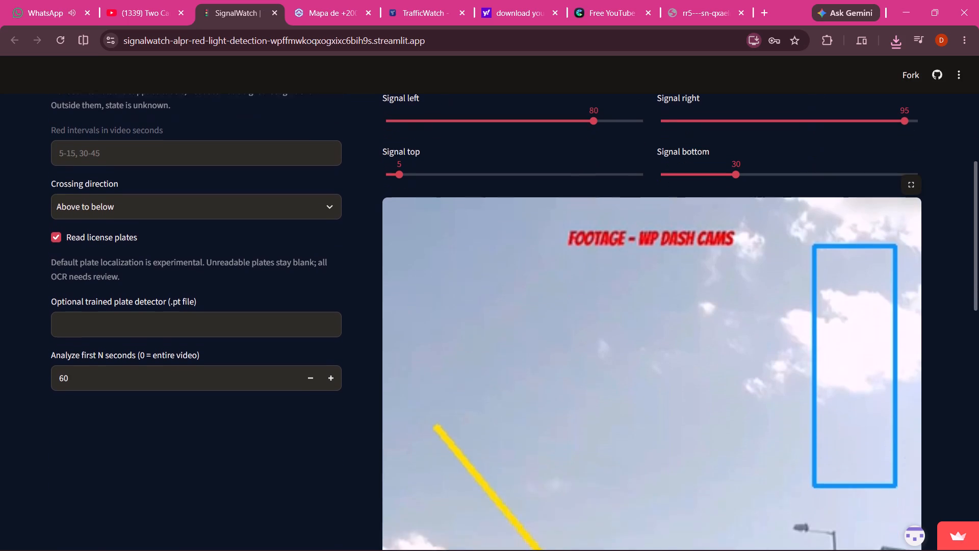
scroll(536, 308, down, 2)
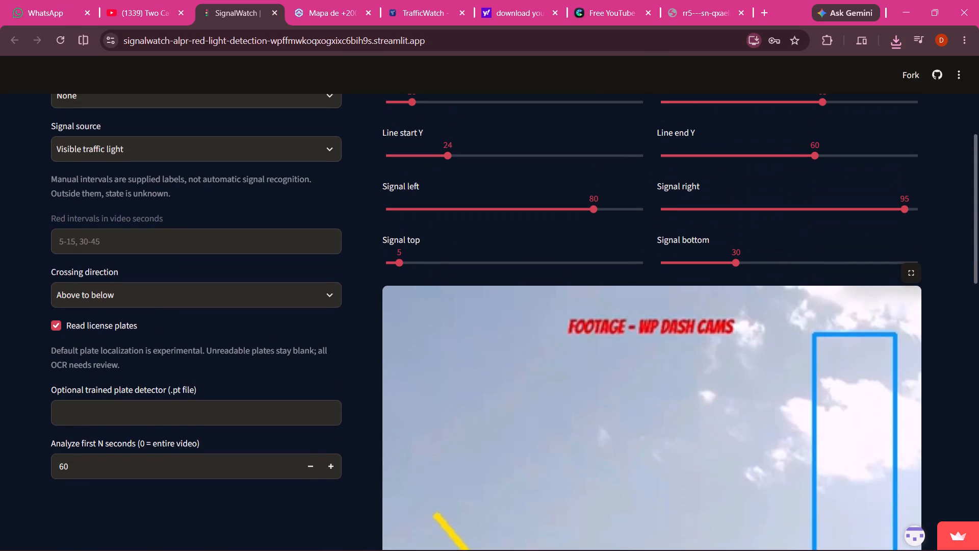
scroll(536, 308, up, 2)
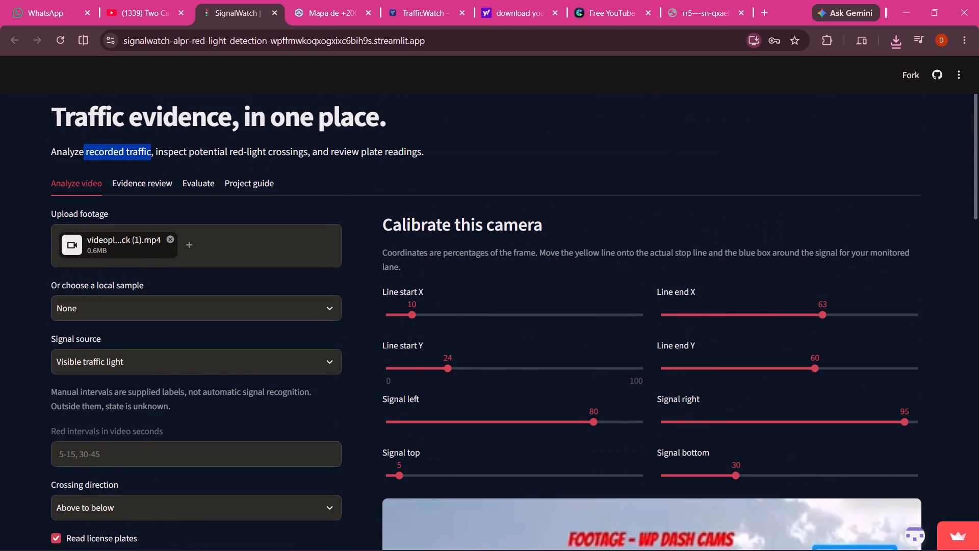
Check which local samples are offered as an alternative to the uploaded footage.
scroll(345, 322, down, 2)
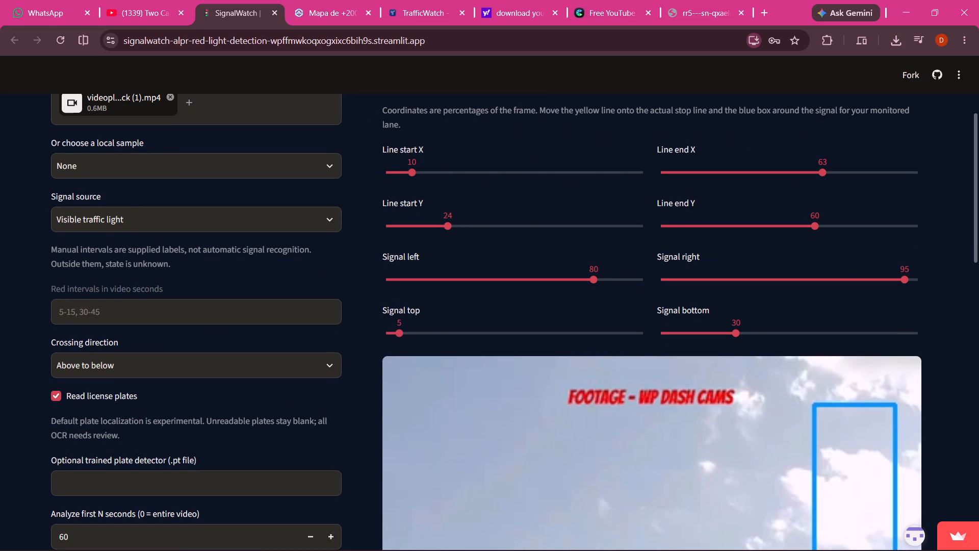
click(218, 166)
click(218, 166)
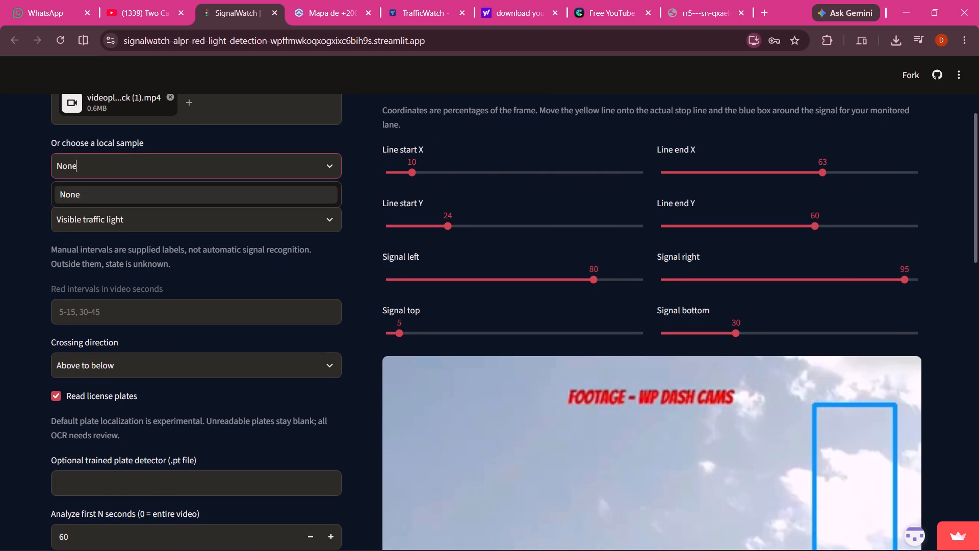
click(256, 399)
Set the calibration line's start Y to 53 after checking the yellow line against the preview frame.
scroll(256, 399, down, 3)
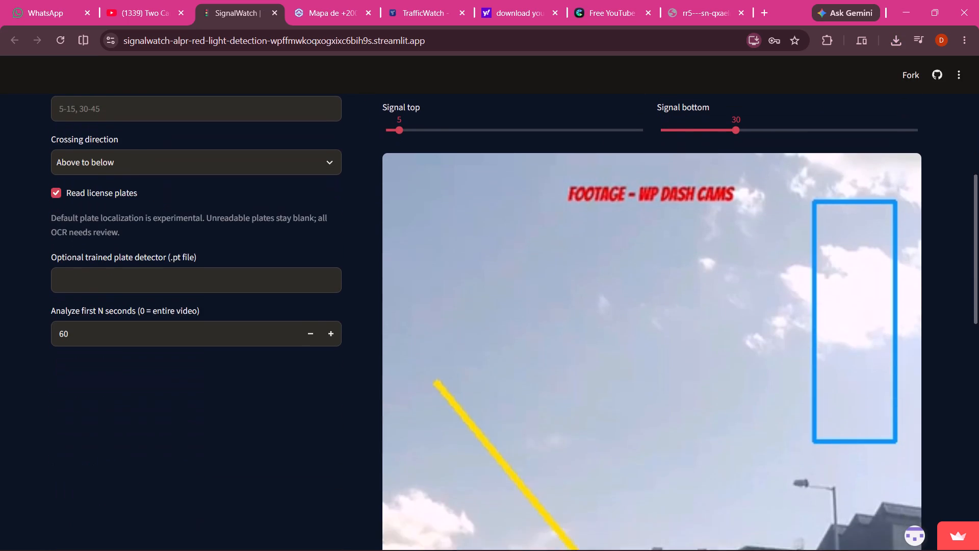
scroll(256, 399, down, 2)
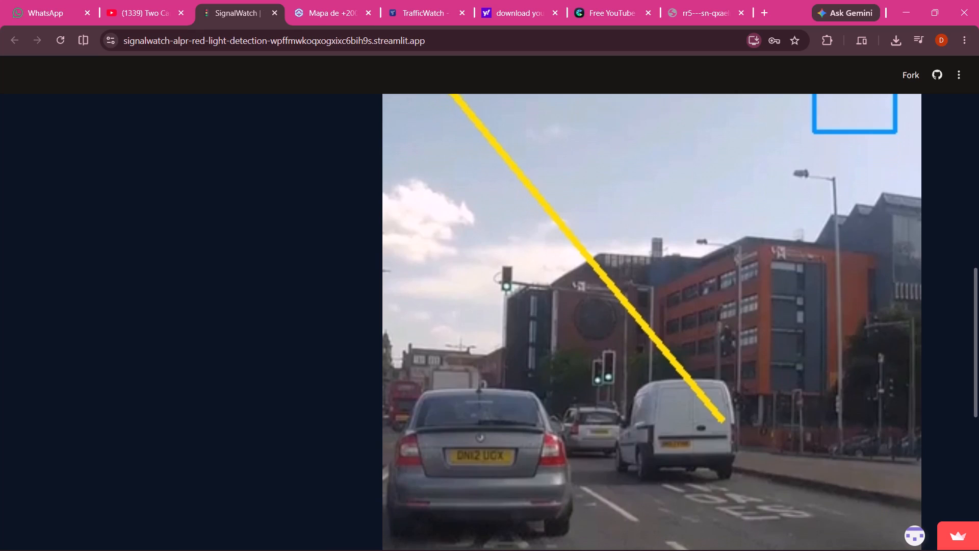
scroll(256, 399, up, 4)
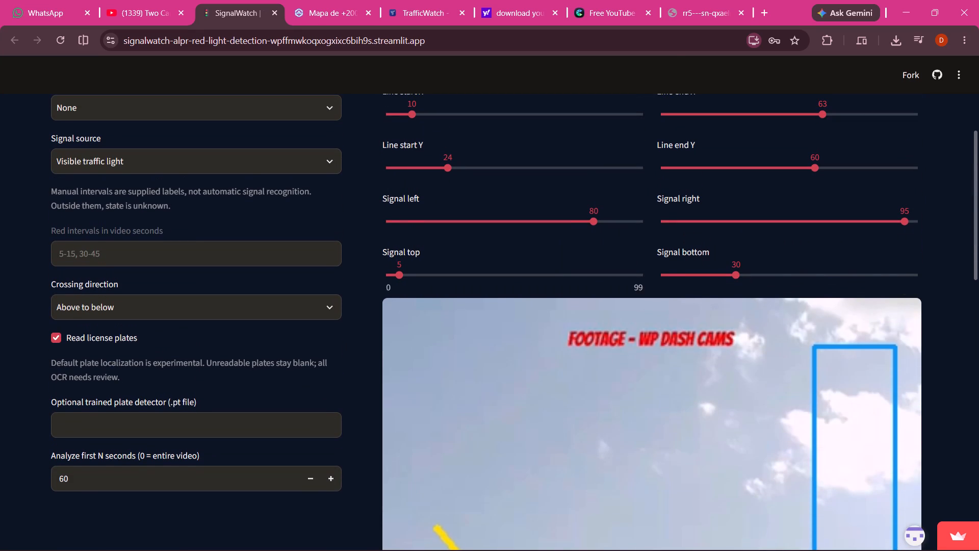
click(523, 167)
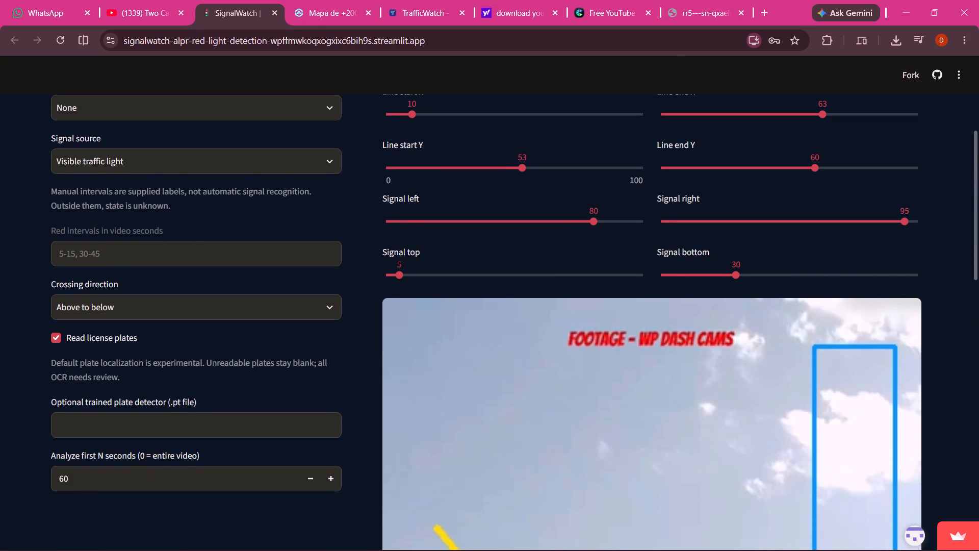
scroll(485, 290, down, 3)
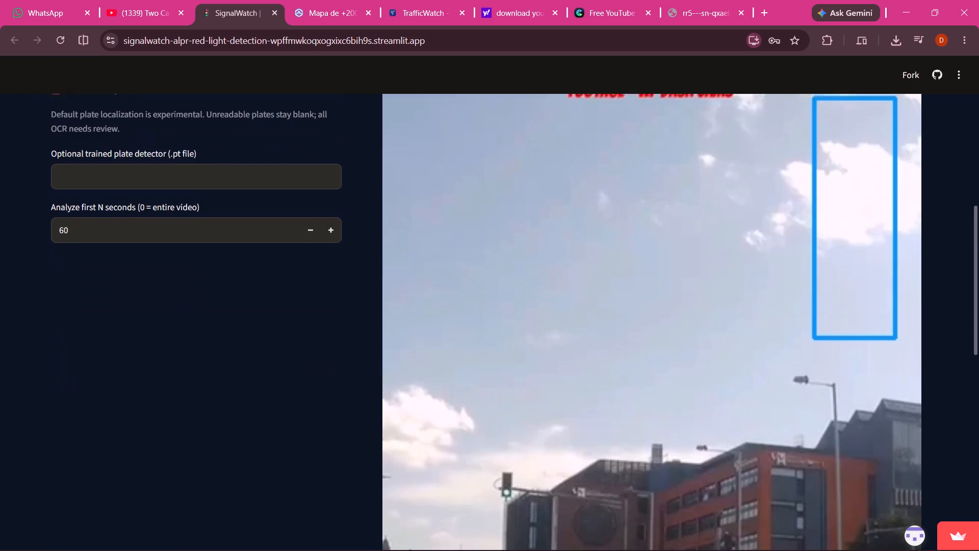
scroll(485, 290, down, 1)
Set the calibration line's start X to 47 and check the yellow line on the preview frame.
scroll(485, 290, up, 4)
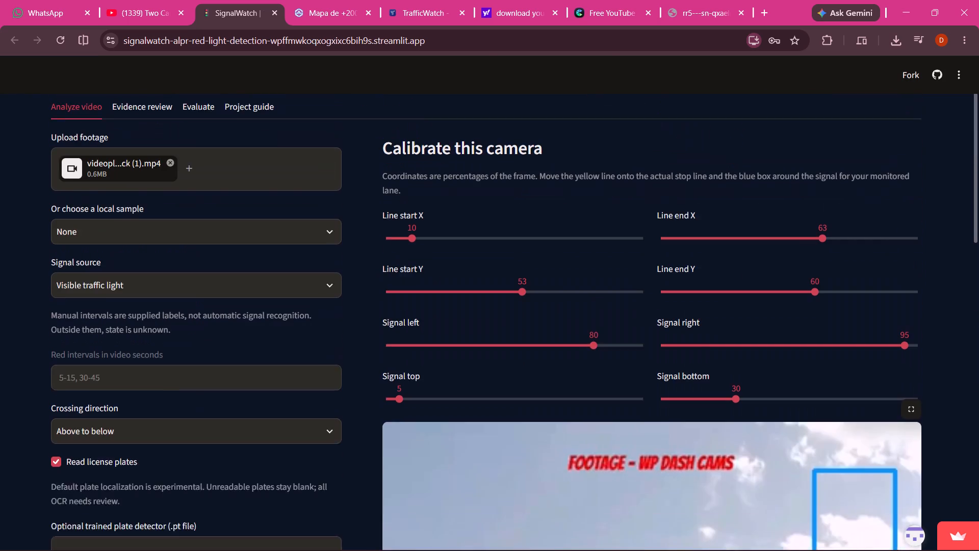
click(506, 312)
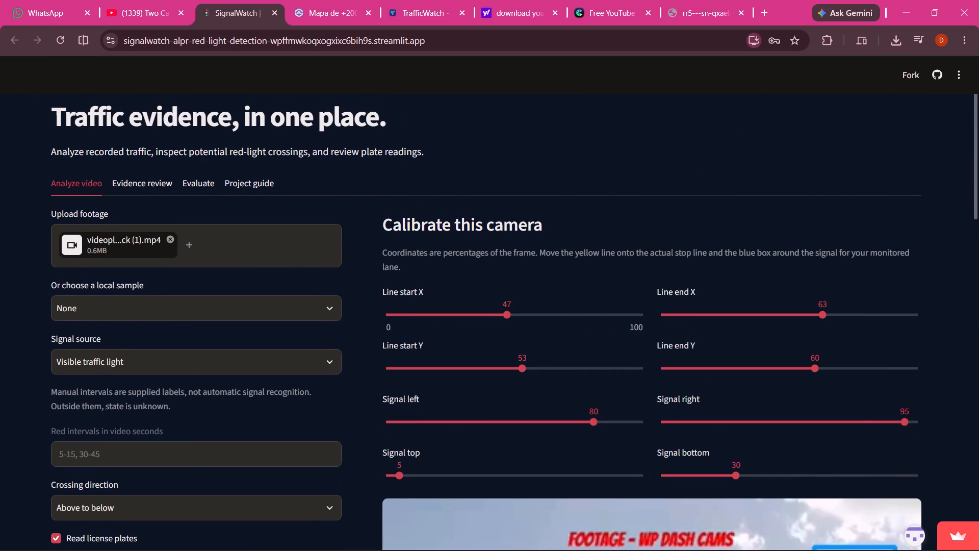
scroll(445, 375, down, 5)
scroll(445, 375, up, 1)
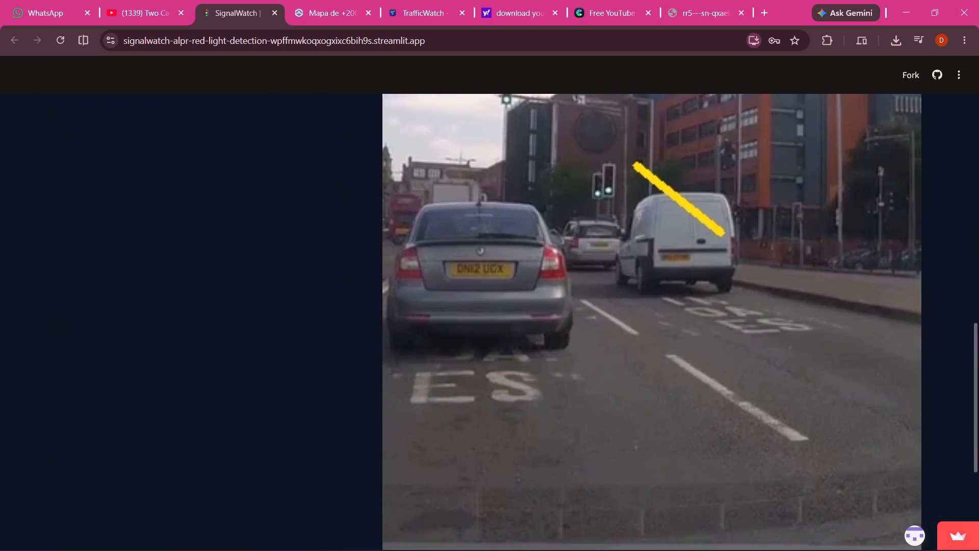
Set the calibration line's start X to 14.
scroll(445, 375, up, 4)
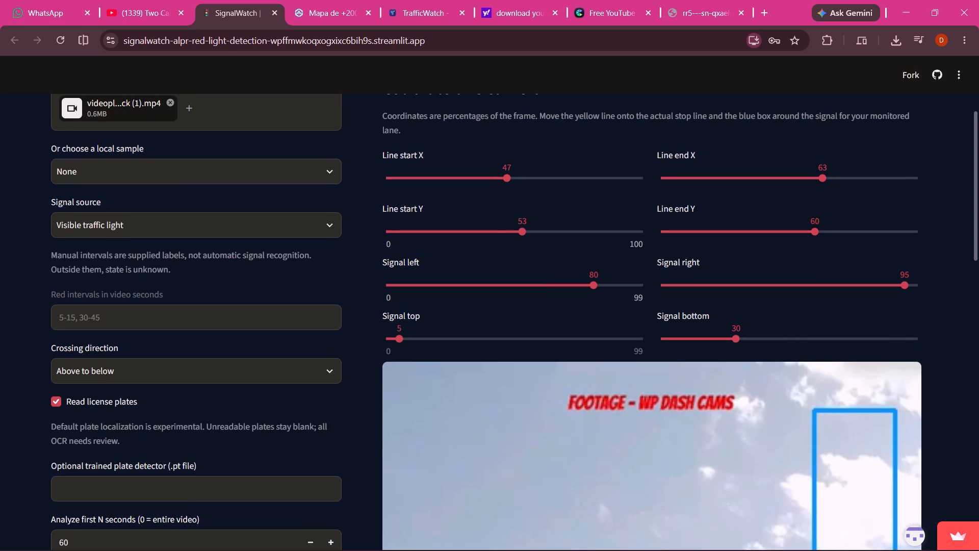
click(421, 176)
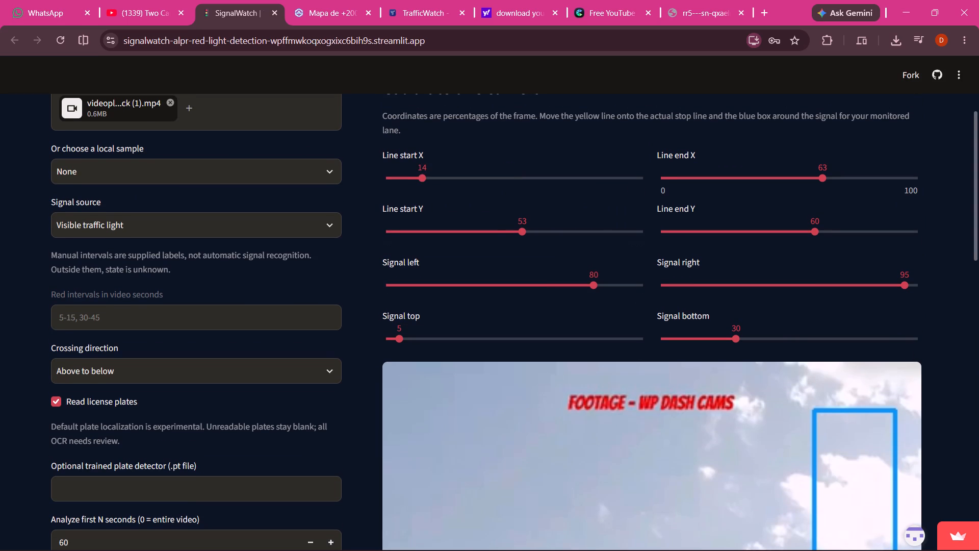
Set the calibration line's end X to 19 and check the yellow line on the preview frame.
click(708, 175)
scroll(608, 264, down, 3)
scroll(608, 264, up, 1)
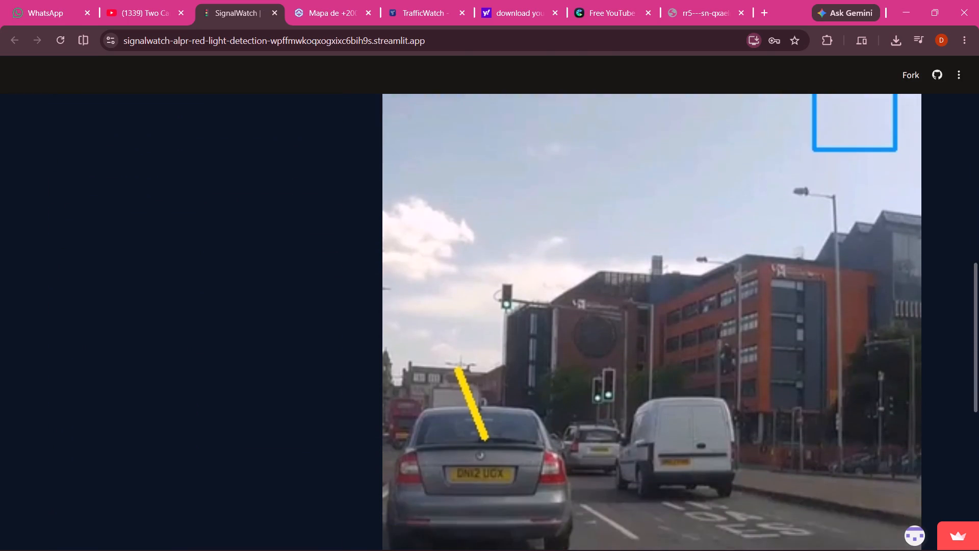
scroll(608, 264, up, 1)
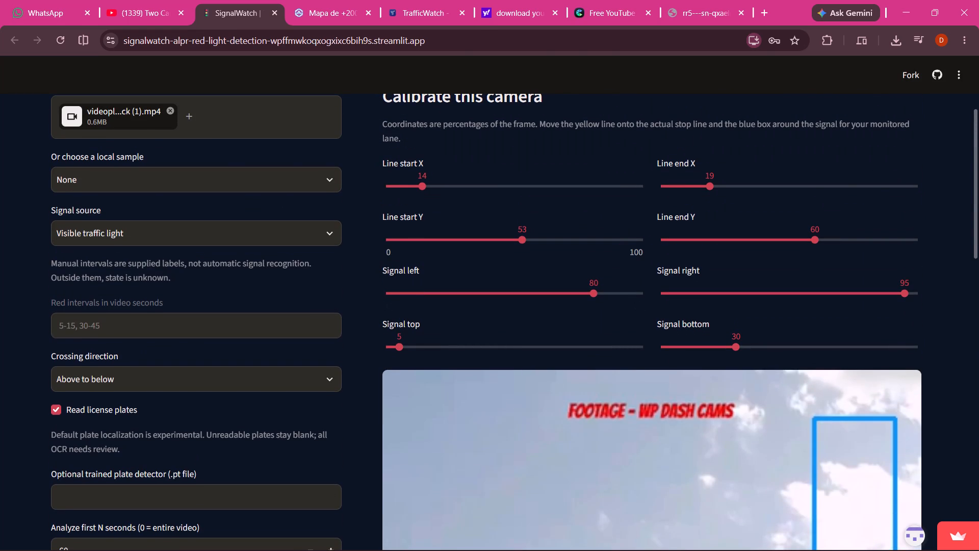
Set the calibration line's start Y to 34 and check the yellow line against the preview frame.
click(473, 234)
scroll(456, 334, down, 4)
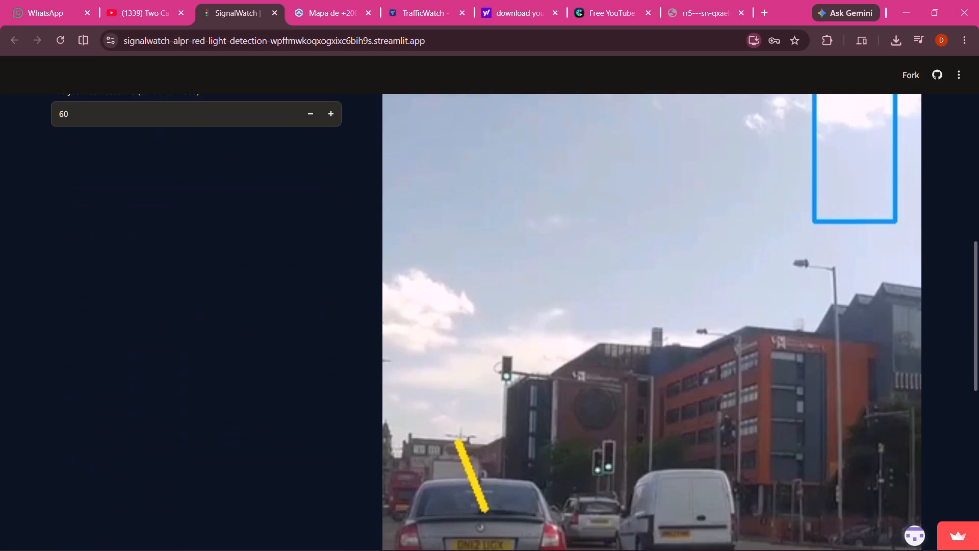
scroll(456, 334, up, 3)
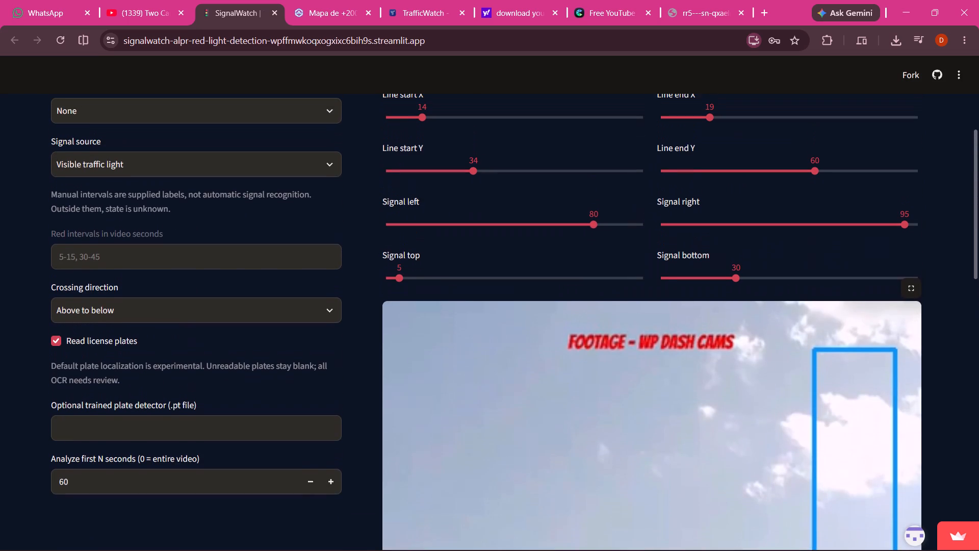
Set the calibration line's start Y to 67 and start X to 37, checking the yellow line on the preview frame.
click(558, 174)
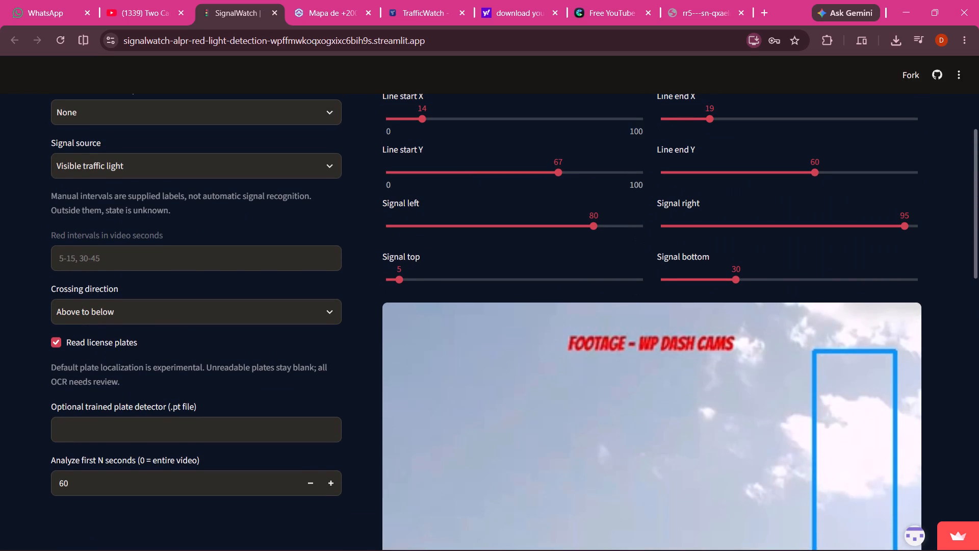
click(481, 114)
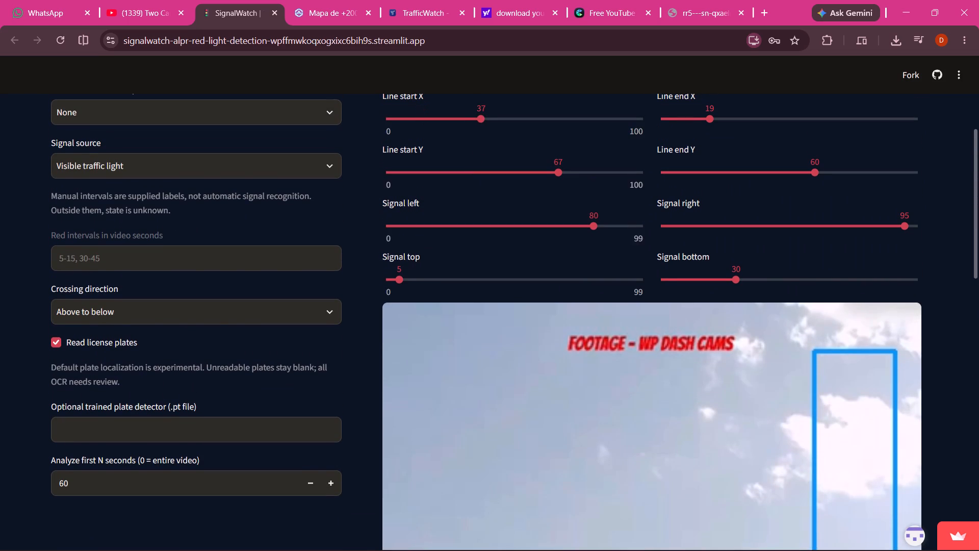
scroll(415, 359, down, 5)
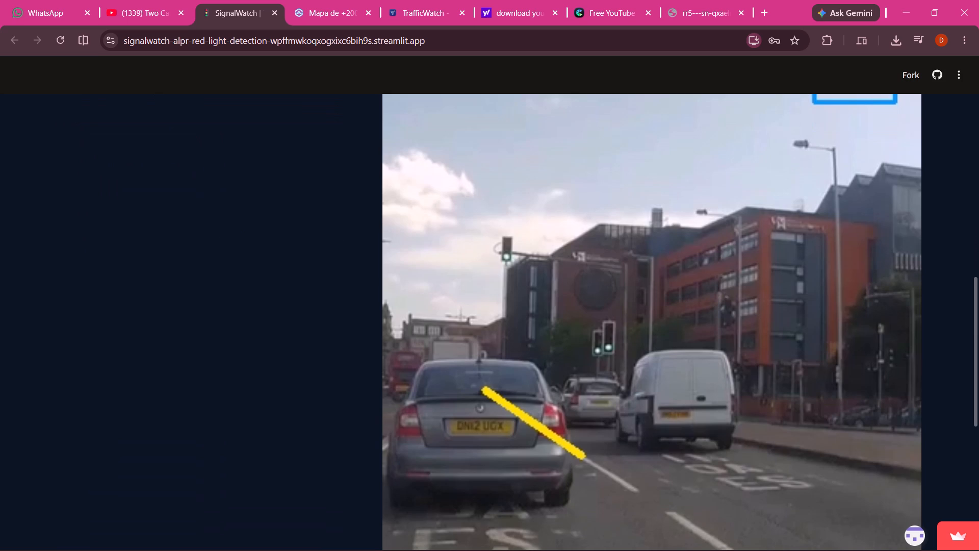
scroll(415, 359, up, 3)
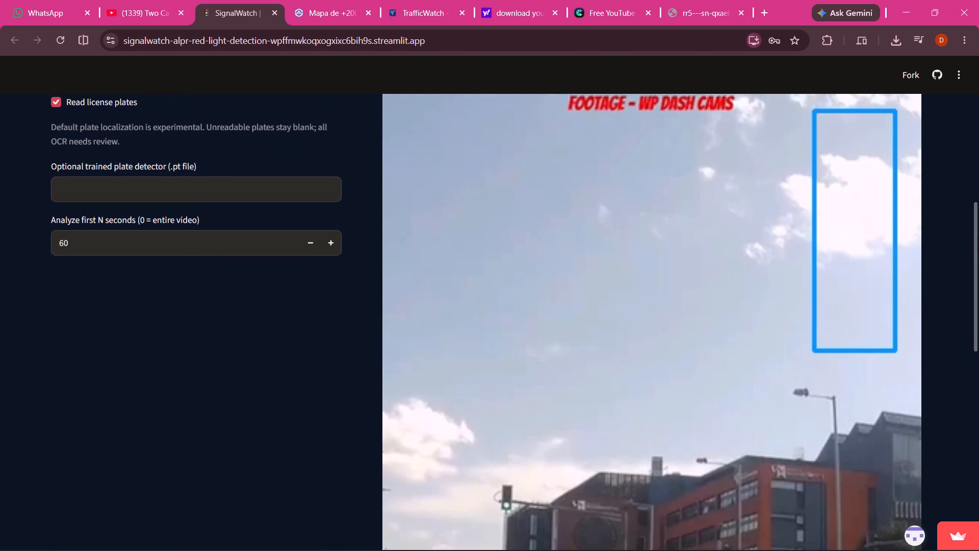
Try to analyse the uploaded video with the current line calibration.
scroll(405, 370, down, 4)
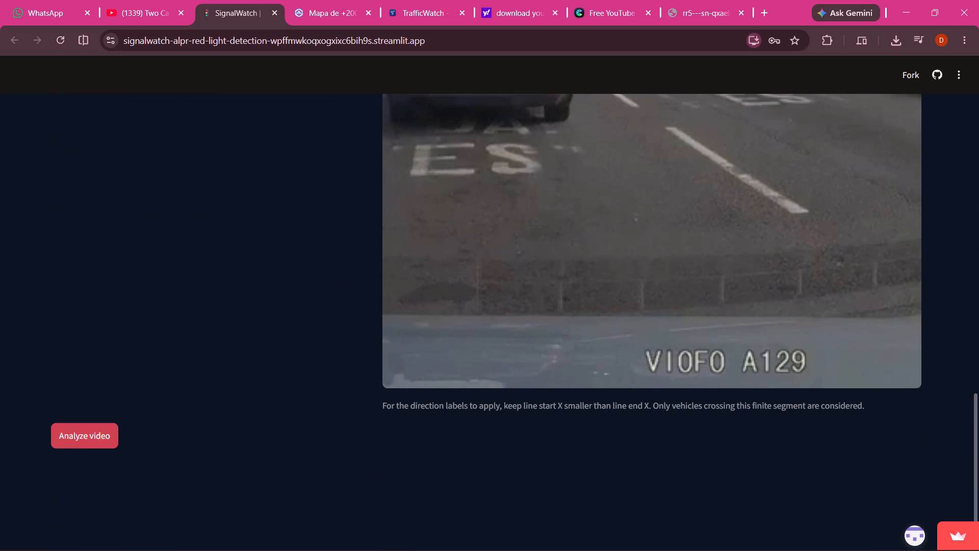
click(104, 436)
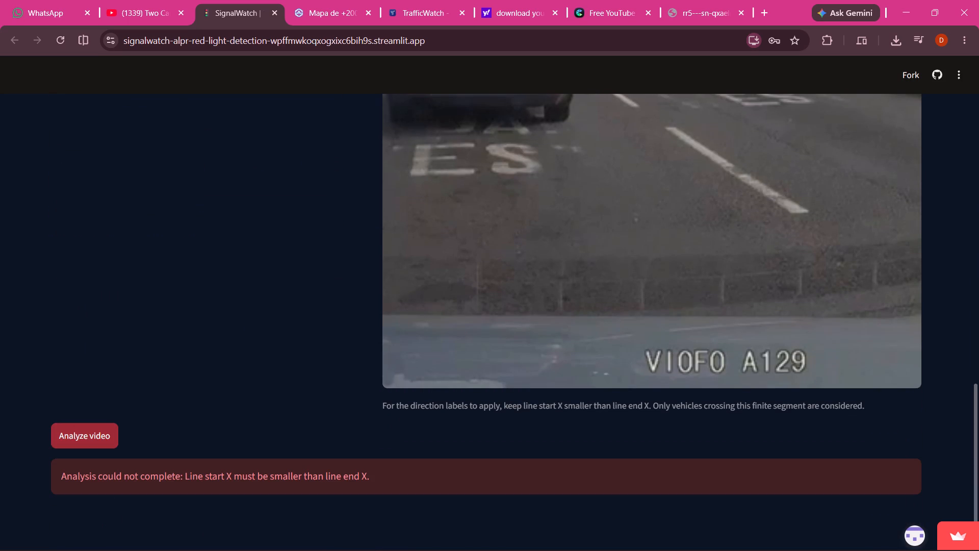
Set the calibration line's end X to 54 and its start Y to 32.
scroll(234, 383, up, 6)
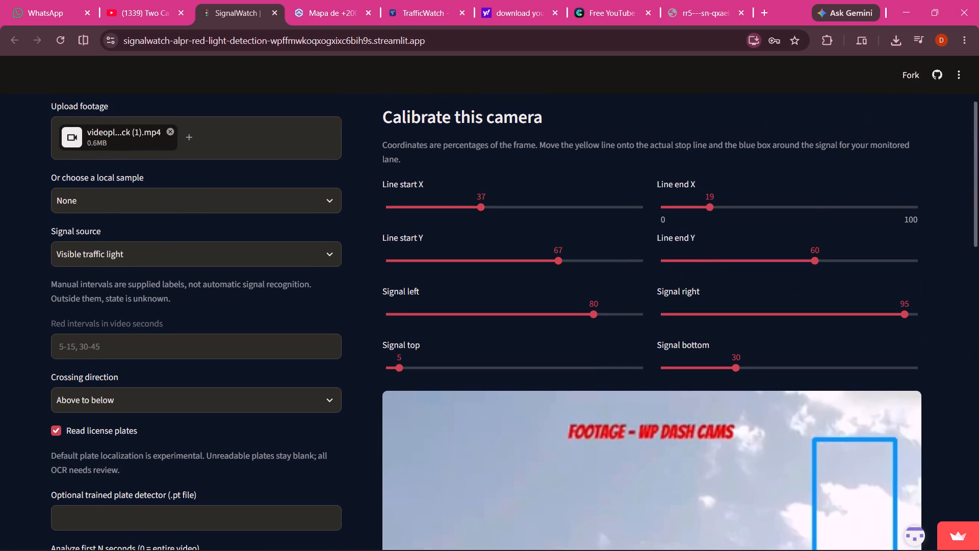
click(799, 209)
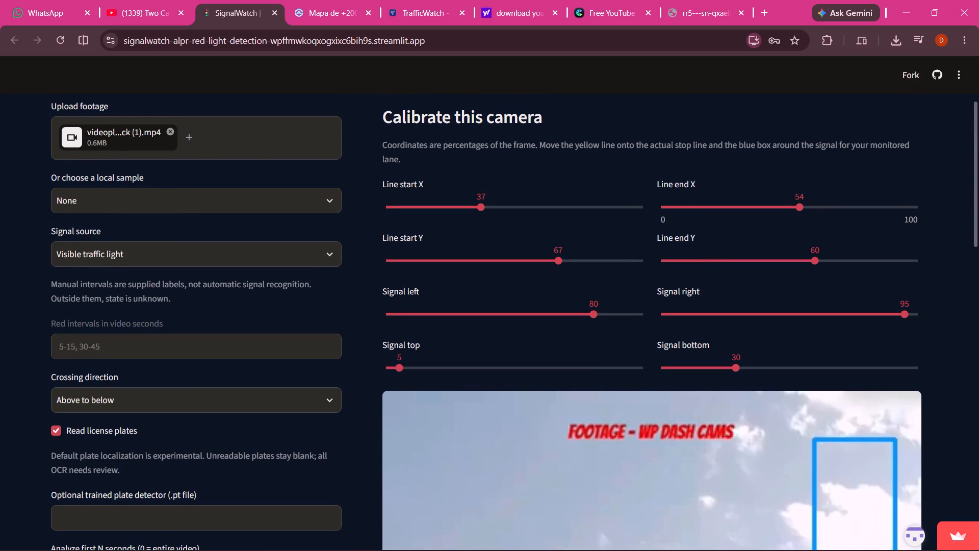
click(469, 259)
Run the analysis of the uploaded video with the adjusted calibration line.
scroll(394, 373, down, 3)
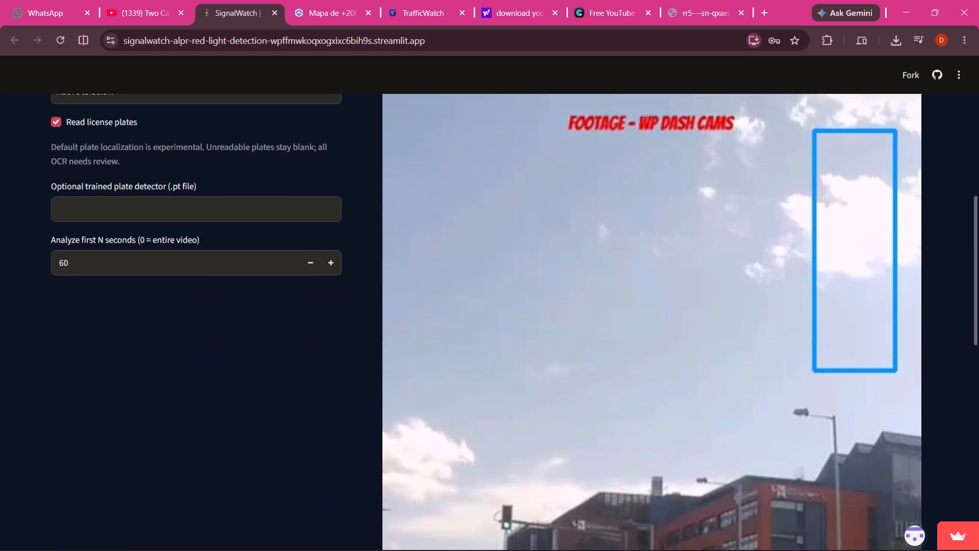
scroll(394, 373, down, 2)
scroll(175, 499, down, 1)
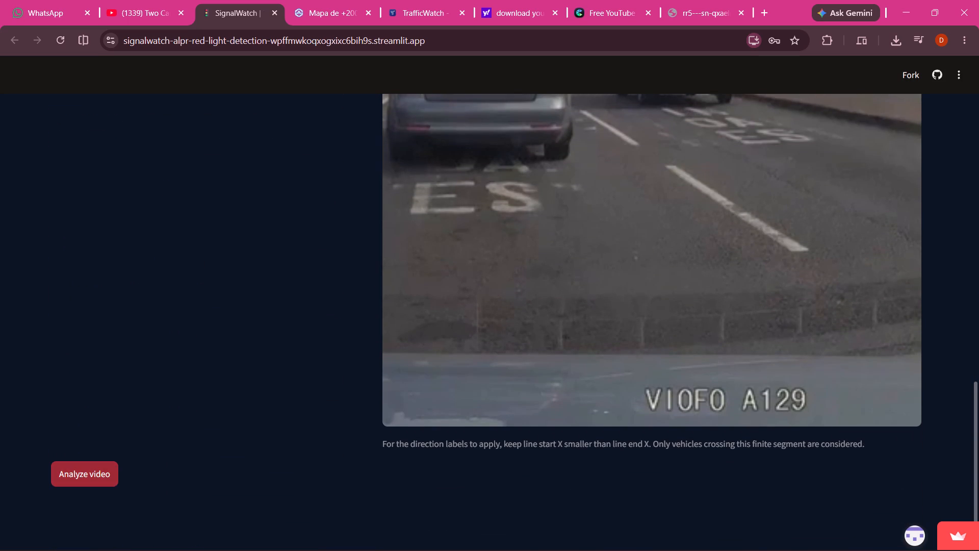
click(60, 478)
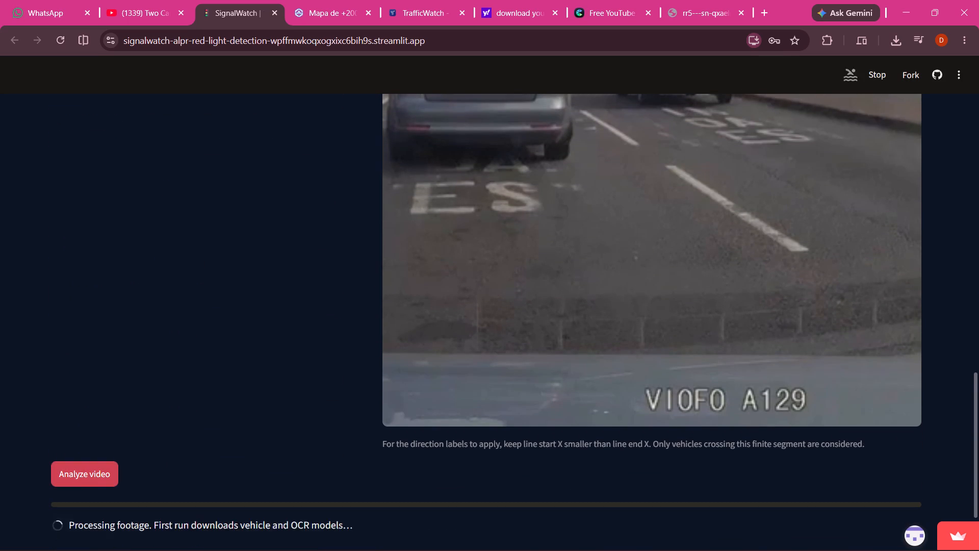
Follow the analysis progress, examining the annotated frames, vehicle detections and violation count until processing ends.
scroll(196, 423, down, 2)
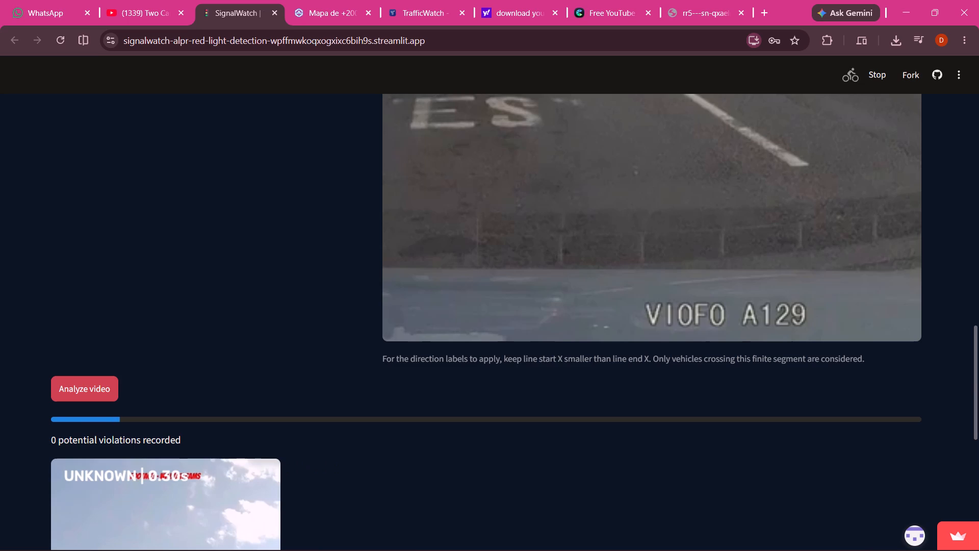
scroll(196, 423, down, 6)
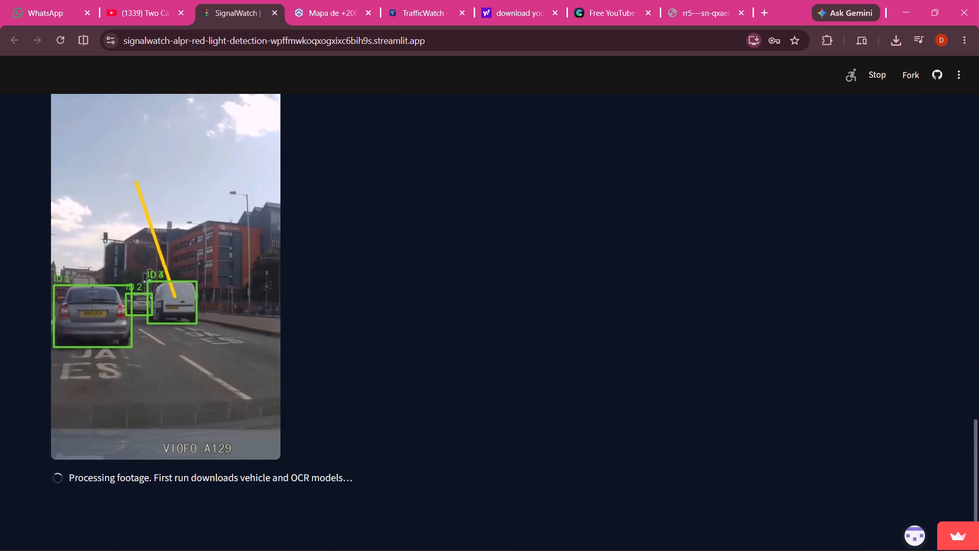
scroll(471, 367, up, 1)
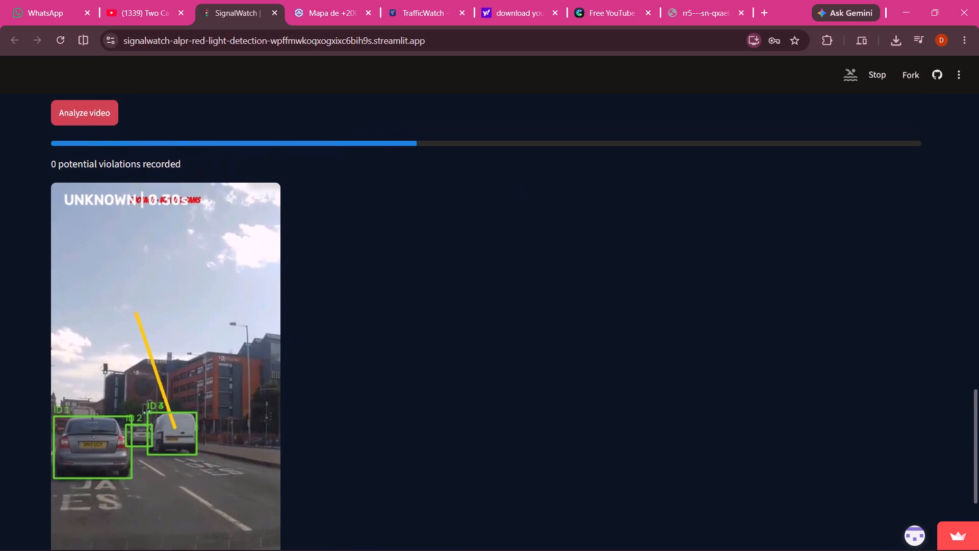
scroll(471, 367, up, 1)
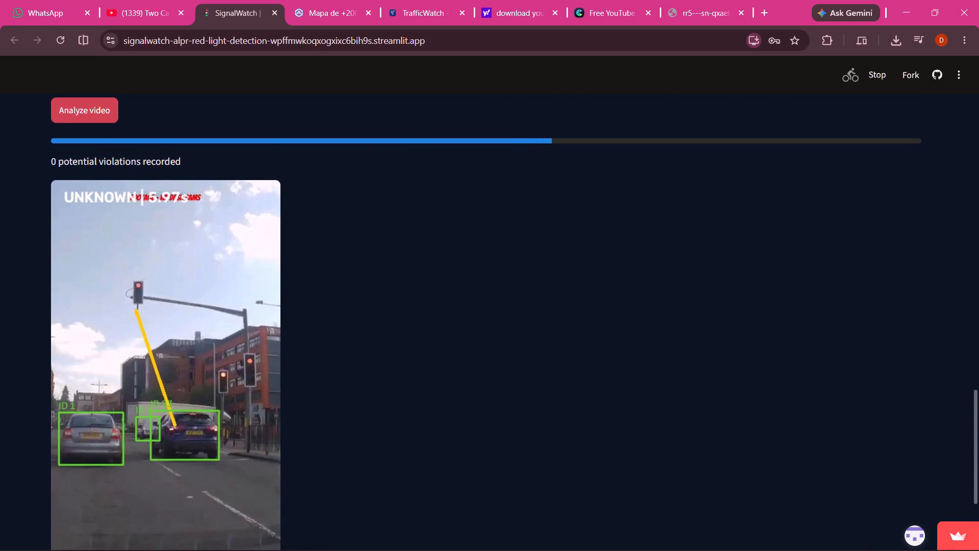
scroll(471, 367, up, 1)
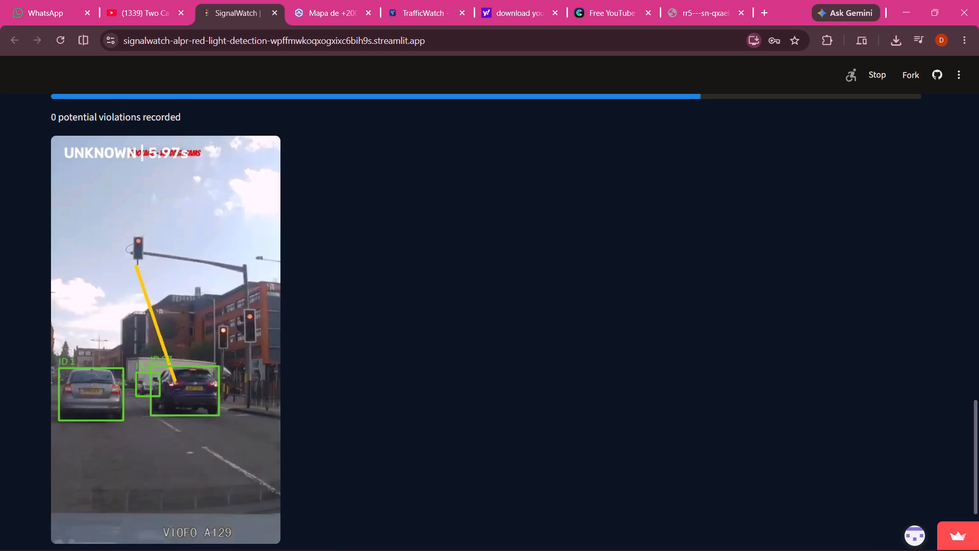
scroll(471, 367, down, 1)
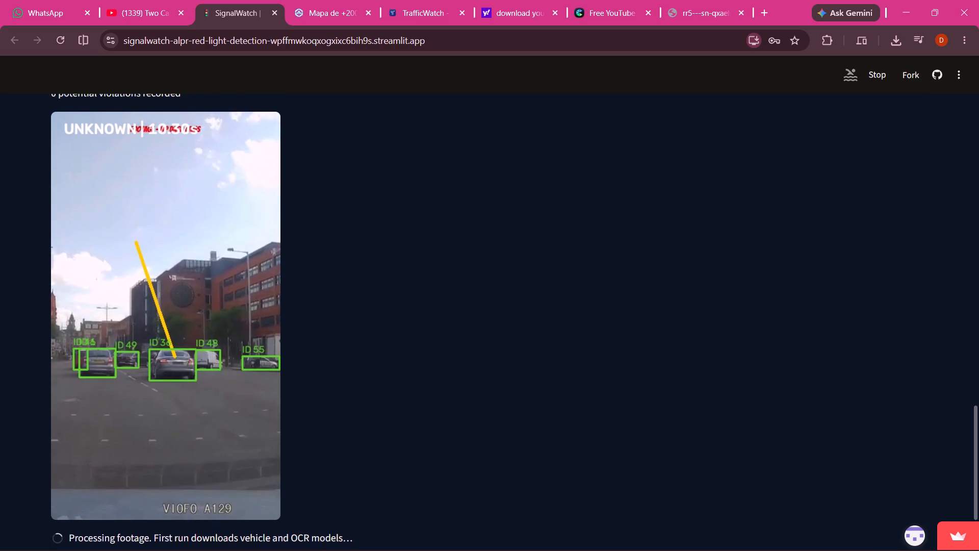
scroll(471, 367, down, 1)
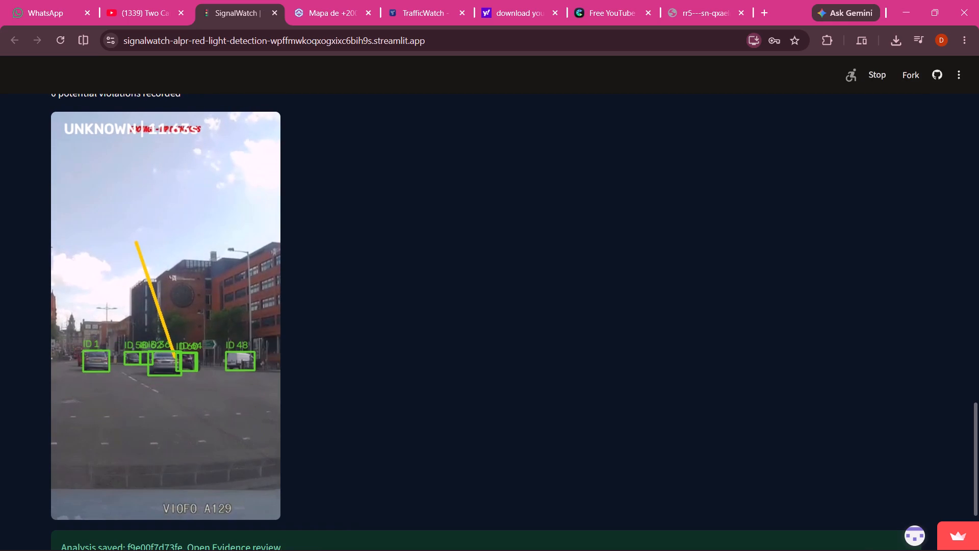
scroll(471, 367, down, 1)
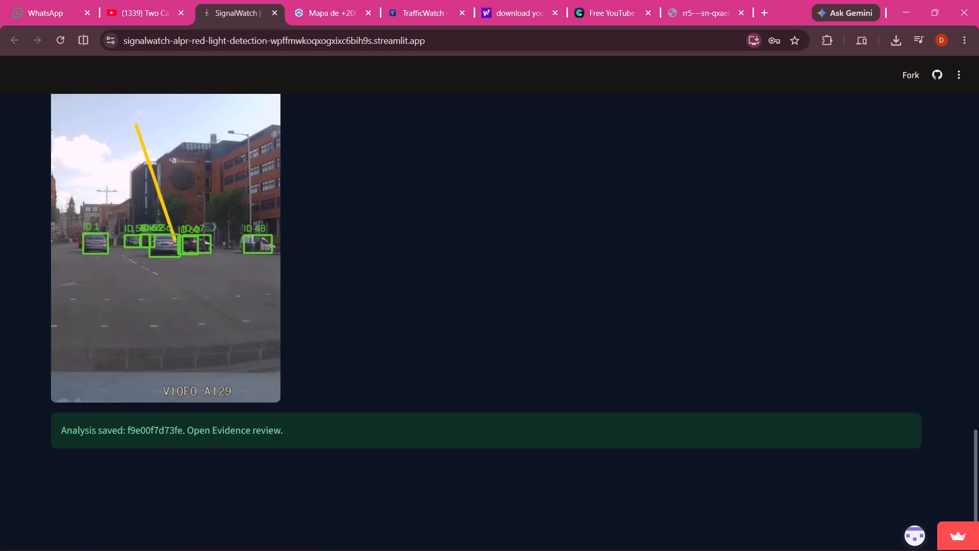
Recheck the calibration settings and preview frame, and open the evidence review for the saved analysis.
scroll(350, 425, up, 4)
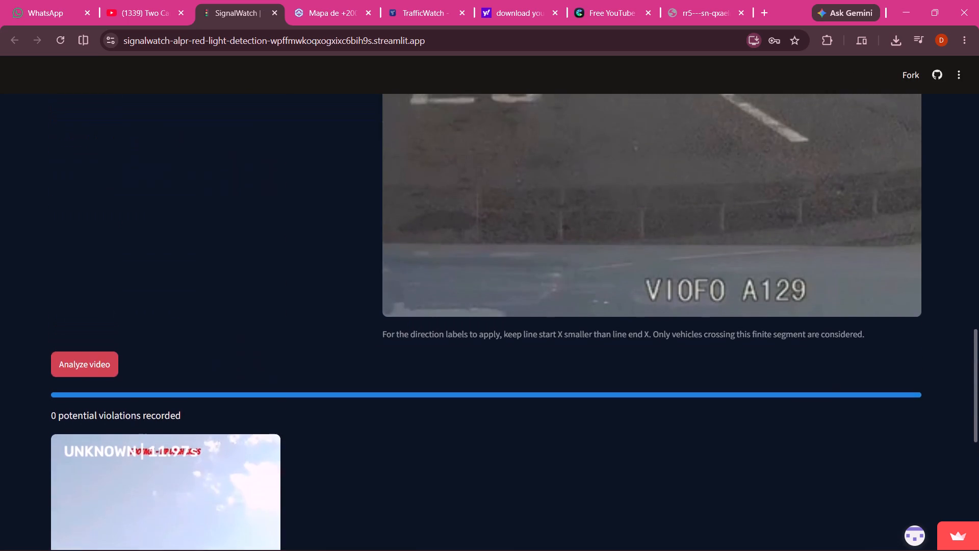
scroll(350, 425, up, 7)
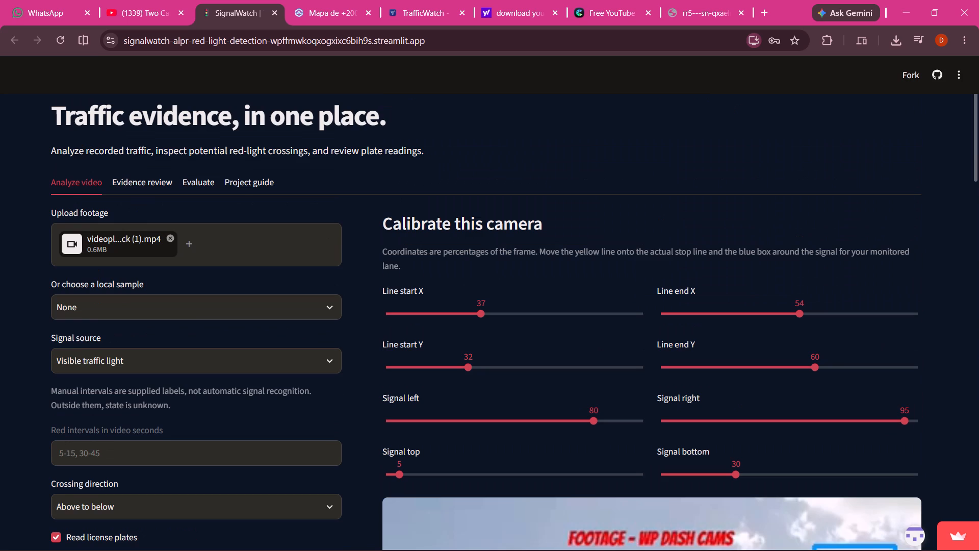
scroll(350, 425, down, 5)
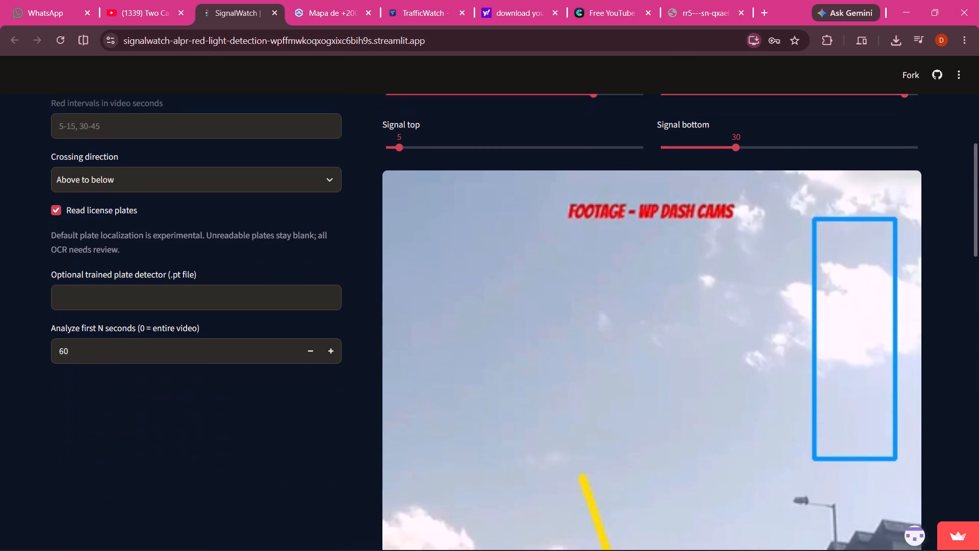
scroll(350, 425, up, 3)
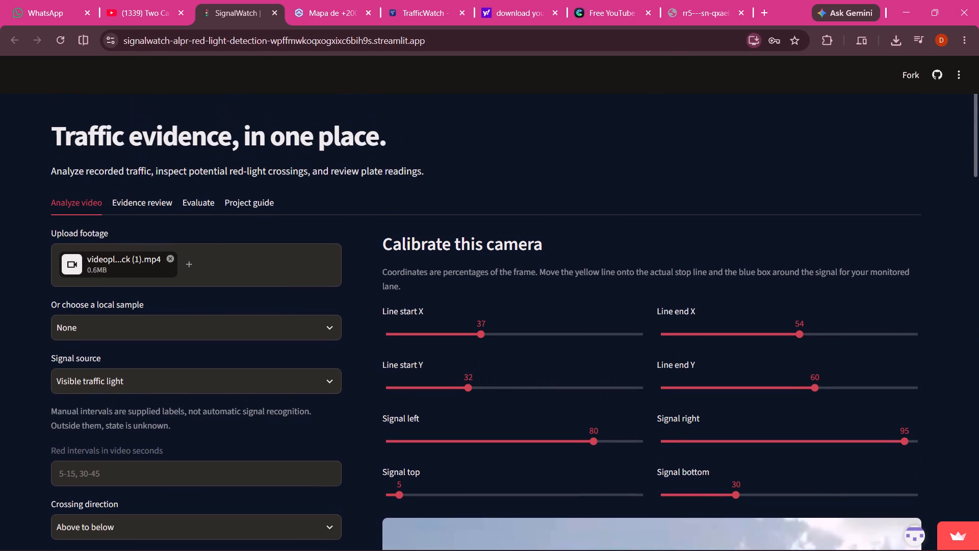
scroll(350, 425, down, 4)
scroll(350, 425, up, 2)
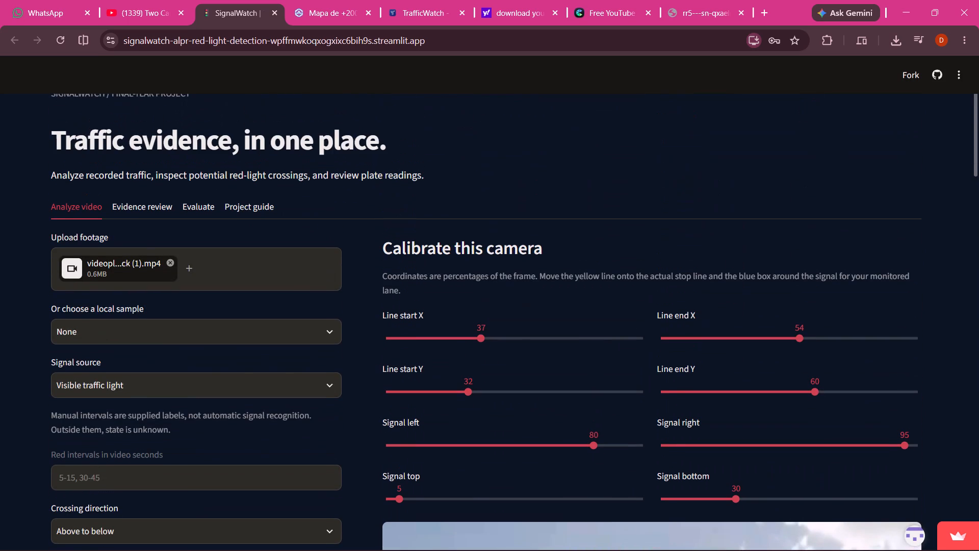
click(153, 204)
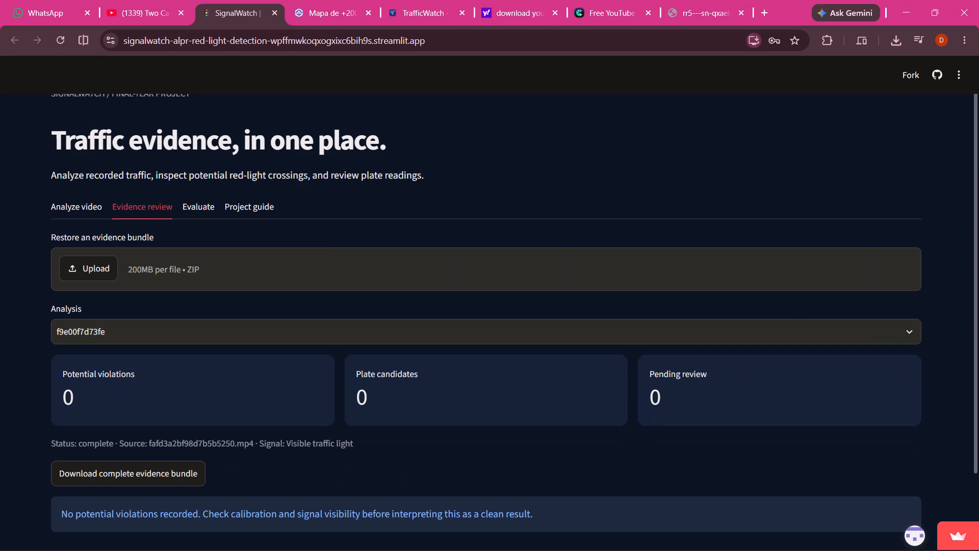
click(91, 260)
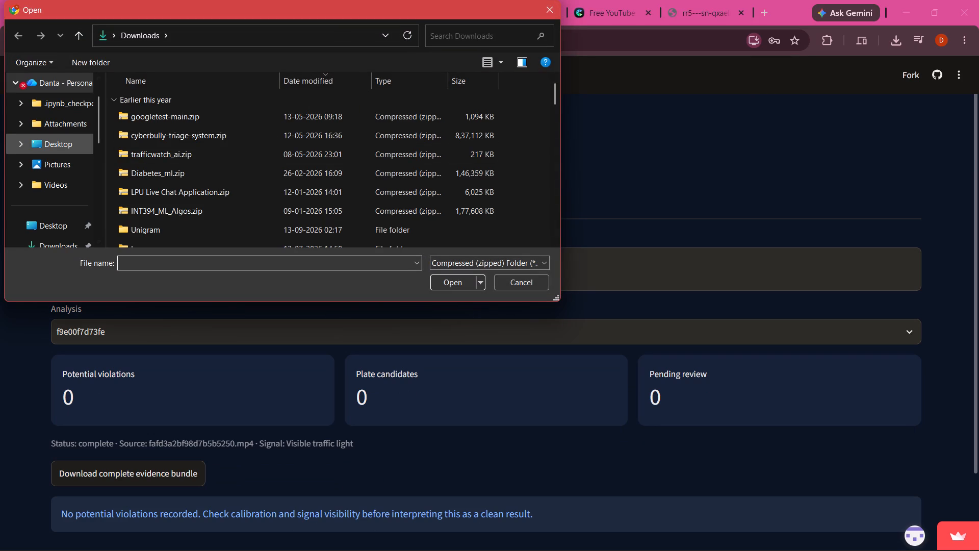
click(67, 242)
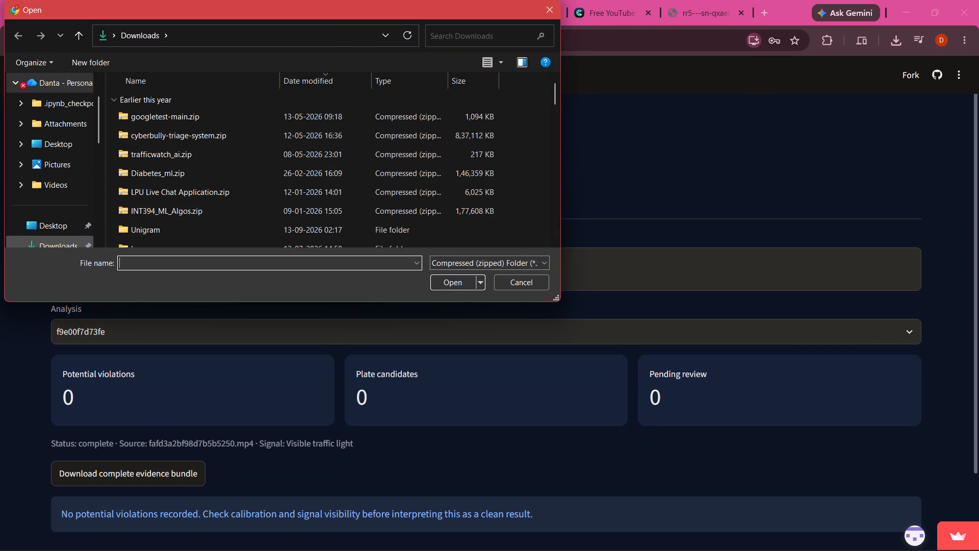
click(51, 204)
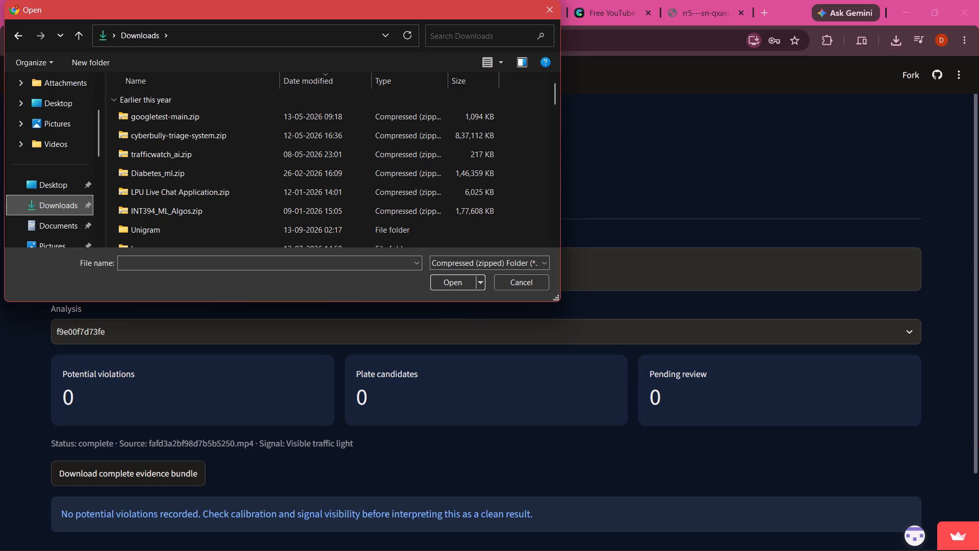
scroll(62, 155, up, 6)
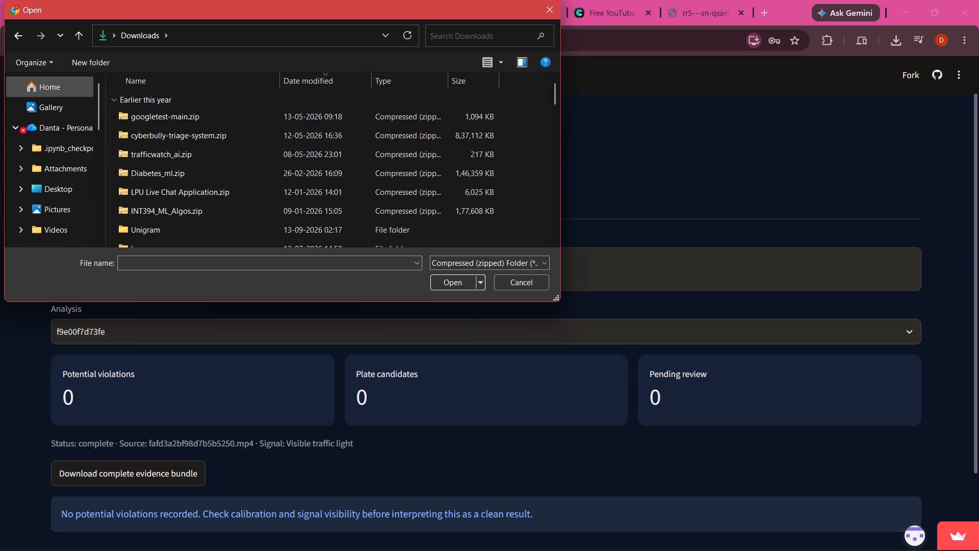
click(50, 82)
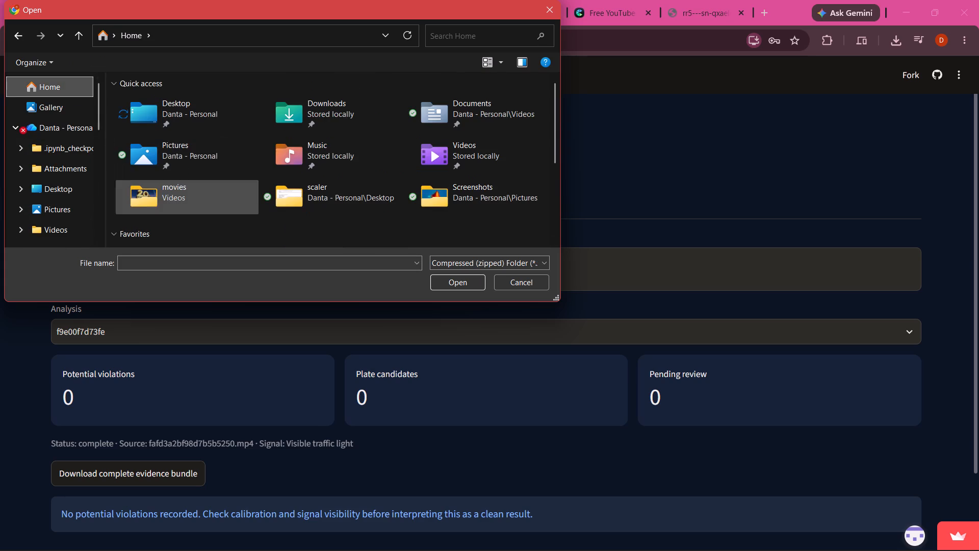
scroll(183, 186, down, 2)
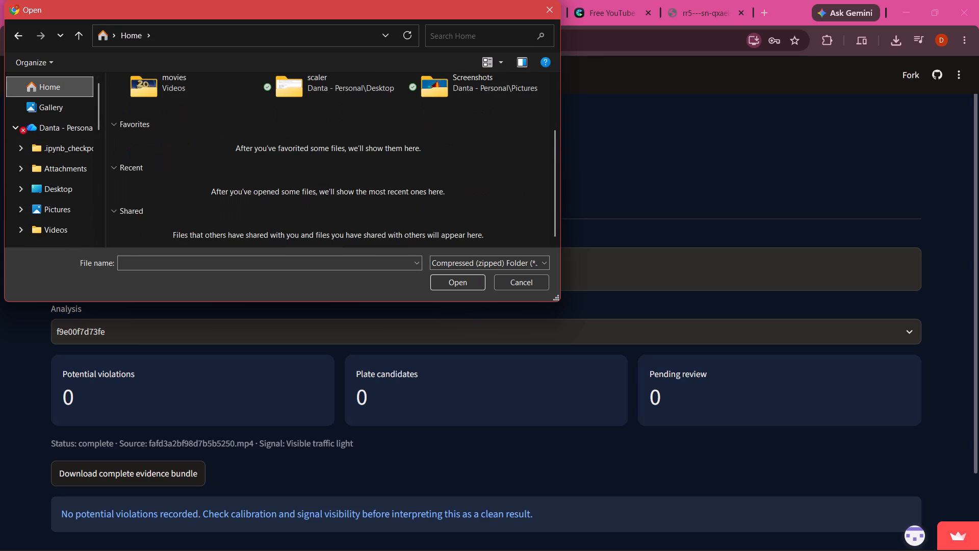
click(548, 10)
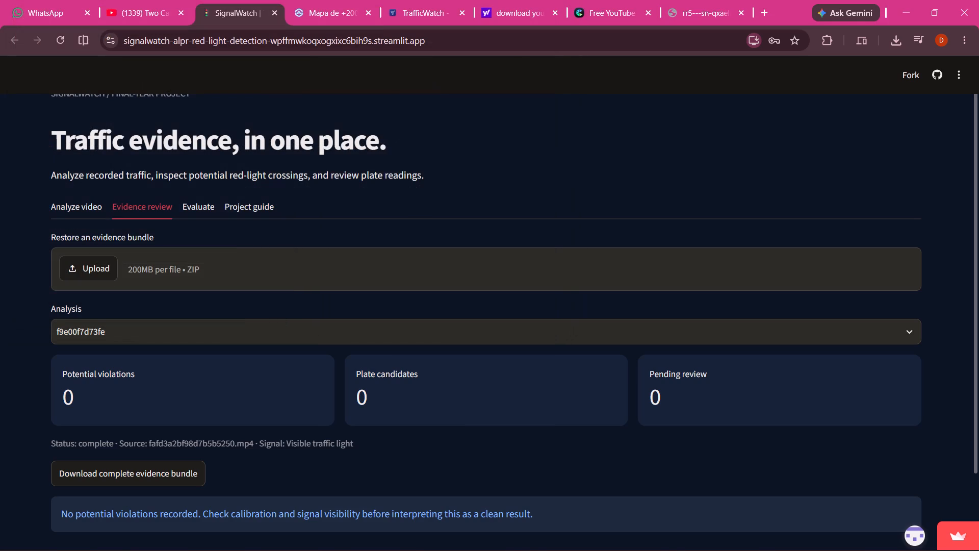
Recheck the analysis page, examining the calibration preview, the final annotated frame with its vehicle detections, and the saved analysis ID.
scroll(246, 291, down, 1)
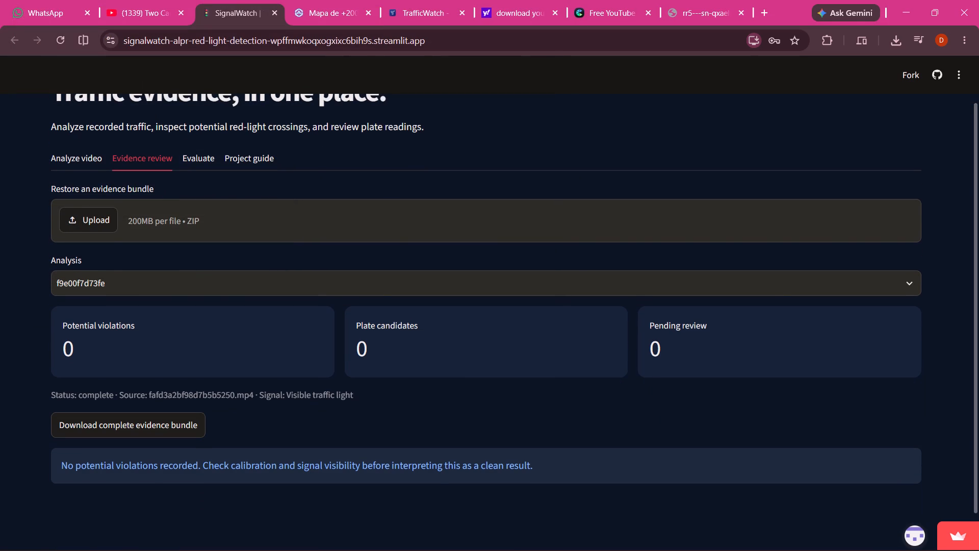
click(80, 164)
scroll(151, 351, down, 4)
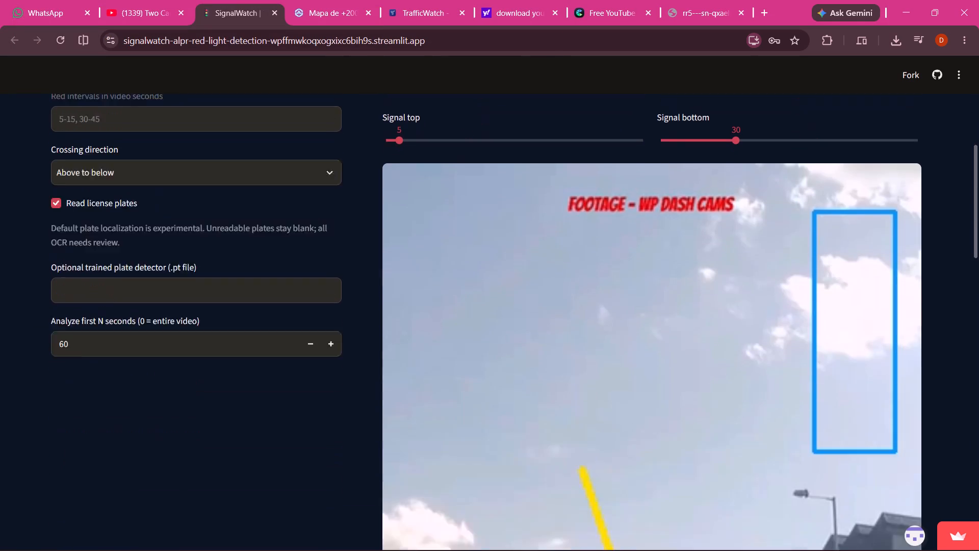
scroll(151, 351, down, 4)
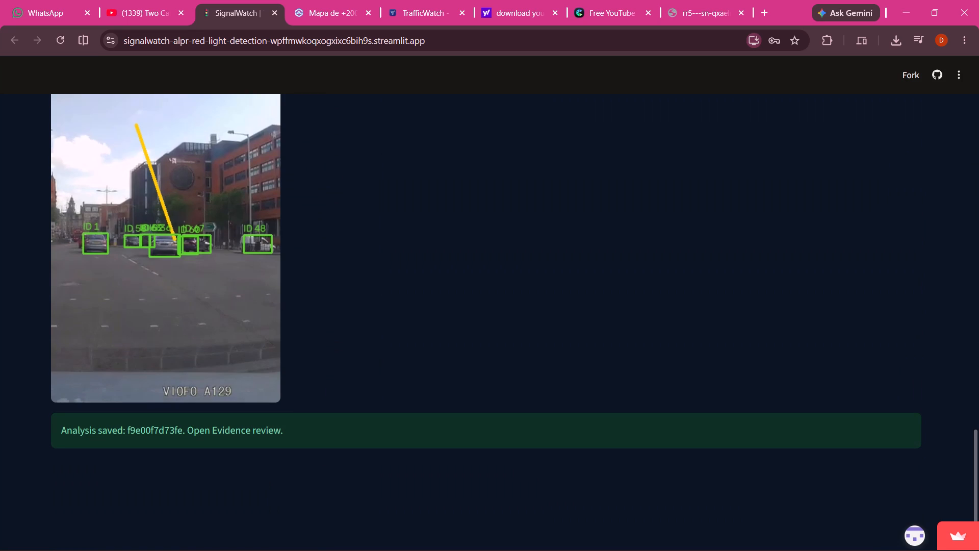
click(205, 432)
drag(149, 429, 330, 427)
click(298, 516)
scroll(298, 516, up, 3)
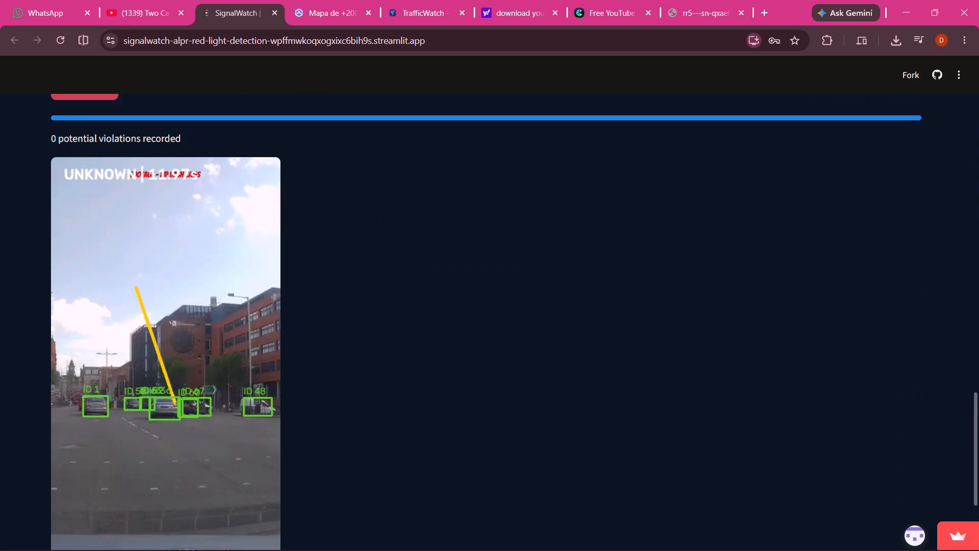
scroll(298, 516, up, 9)
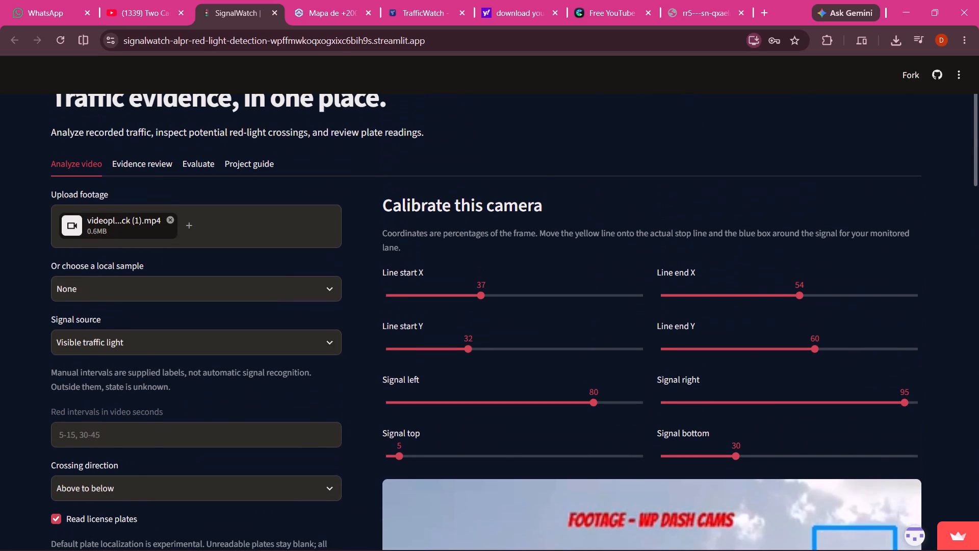
Download the complete evidence bundle for analysis f9e00f7d73fe from the evidence review.
click(162, 163)
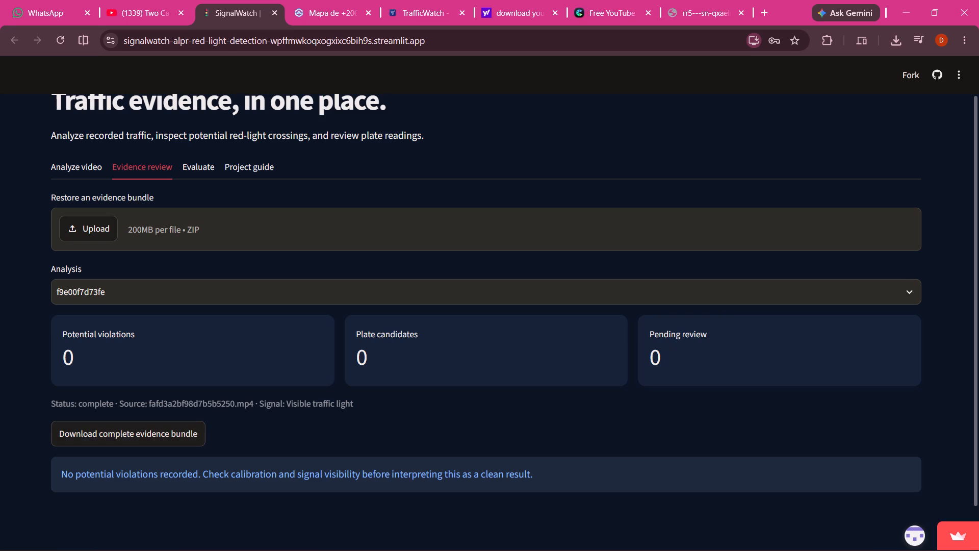
click(195, 160)
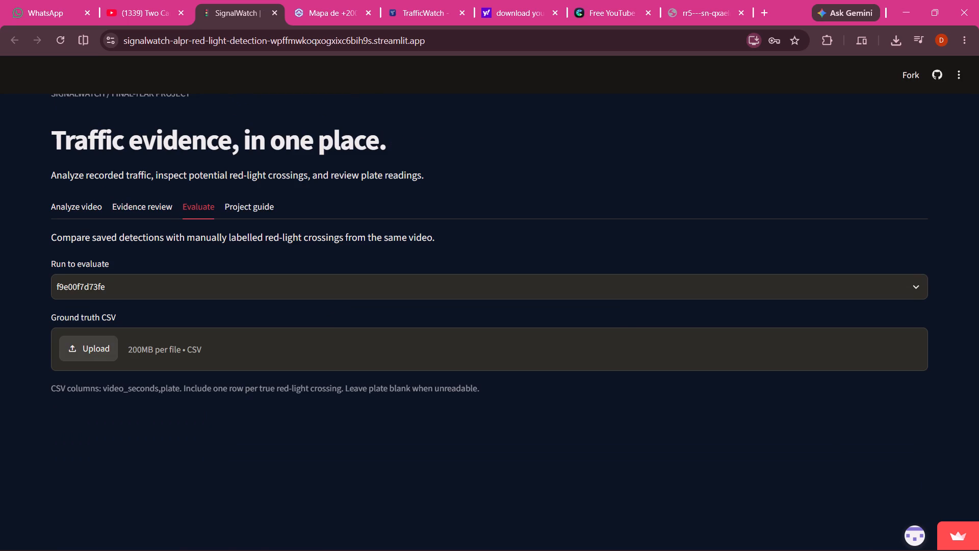
click(152, 200)
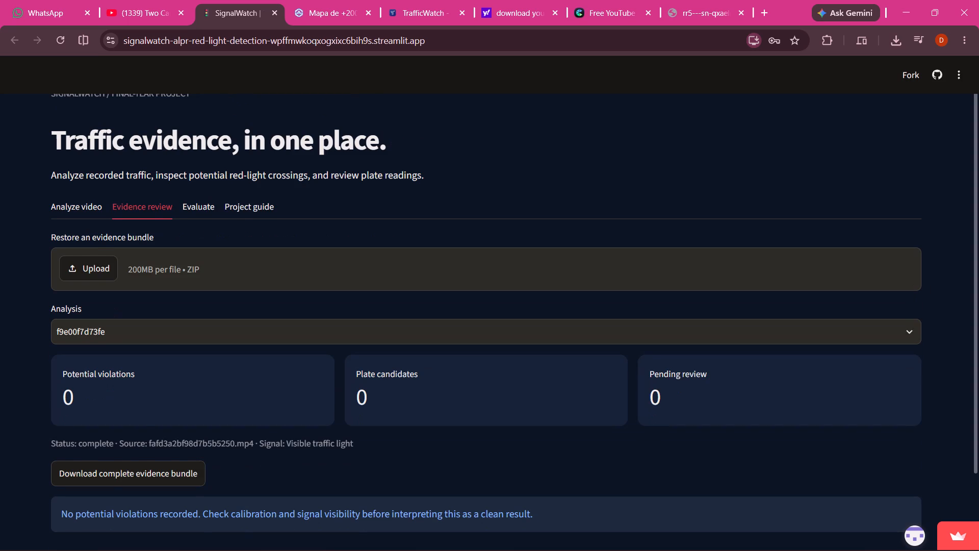
scroll(164, 408, down, 1)
click(139, 453)
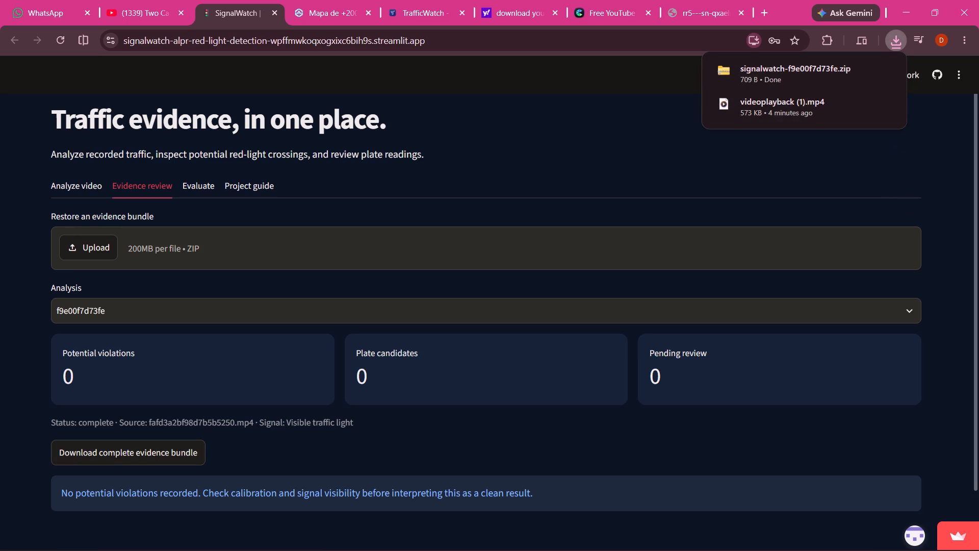
Try to upload signalwatch-f9e00f7d73fe.zip from Downloads as the evaluation's ground truth file, showing all file types to find it.
click(197, 188)
click(73, 353)
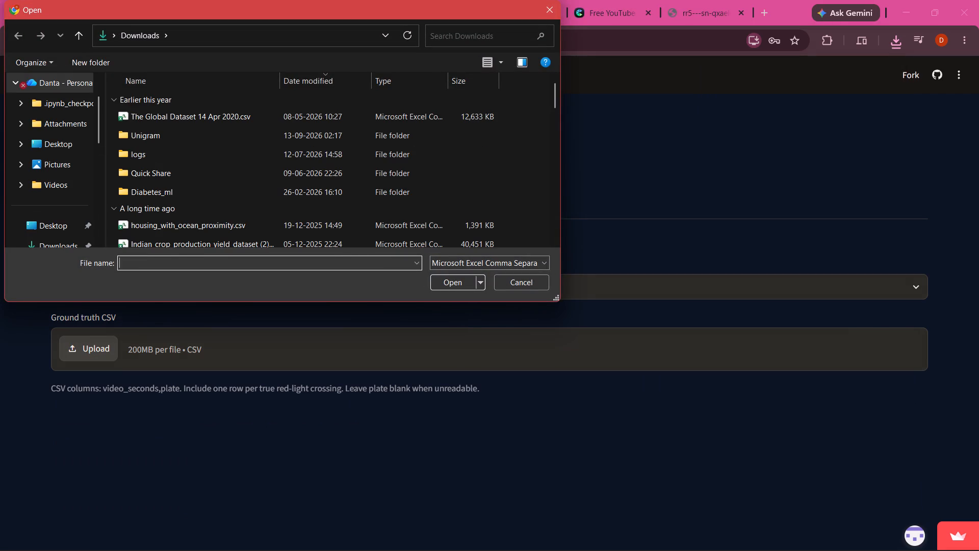
scroll(41, 152, up, 4)
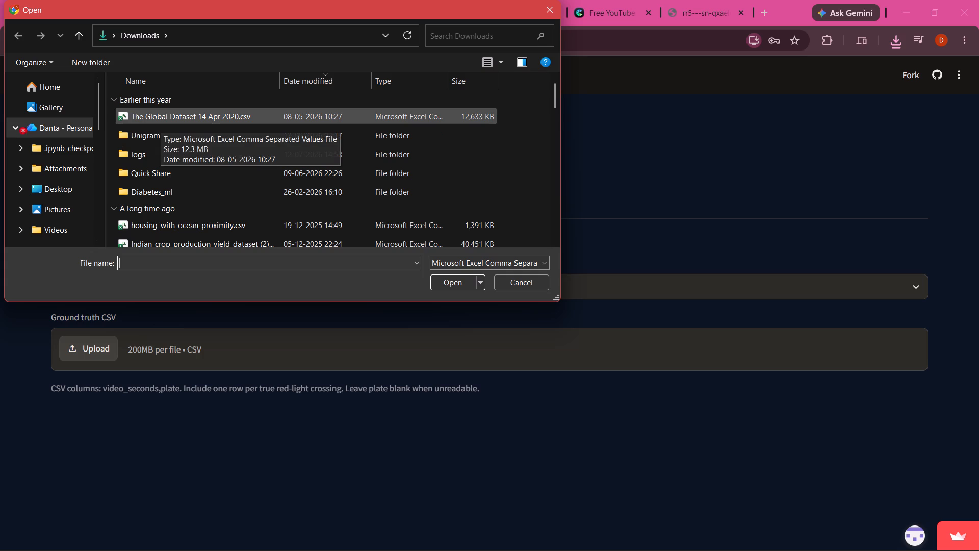
scroll(148, 228, down, 1)
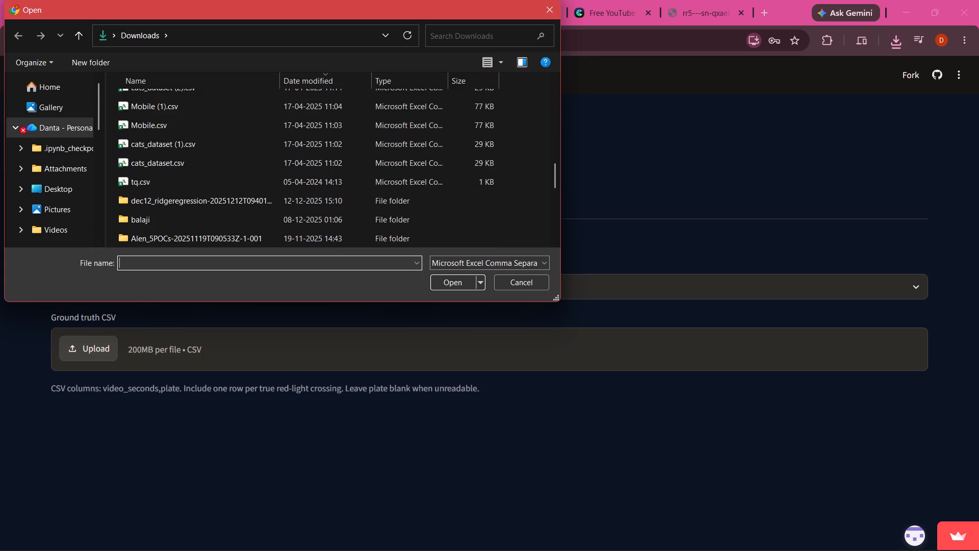
scroll(148, 228, up, 5)
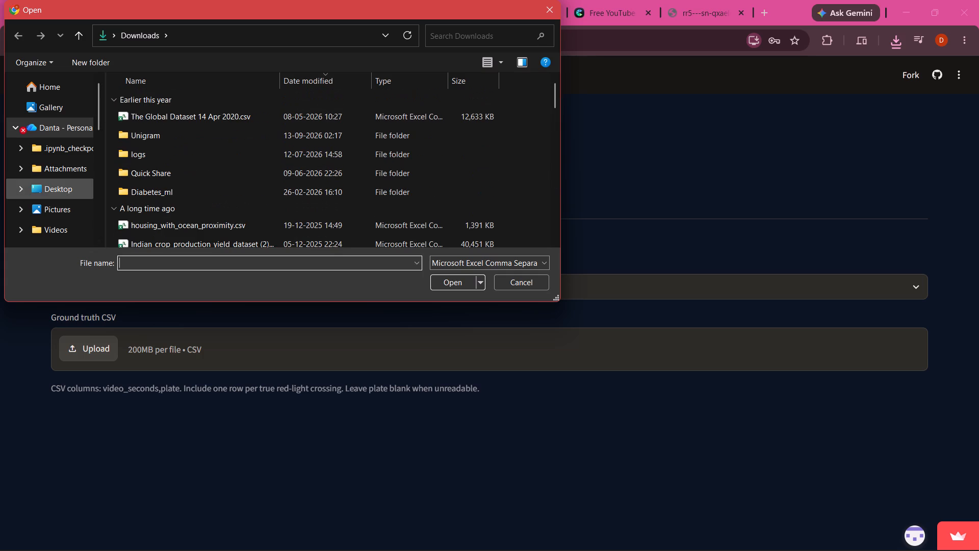
scroll(34, 147, up, 1)
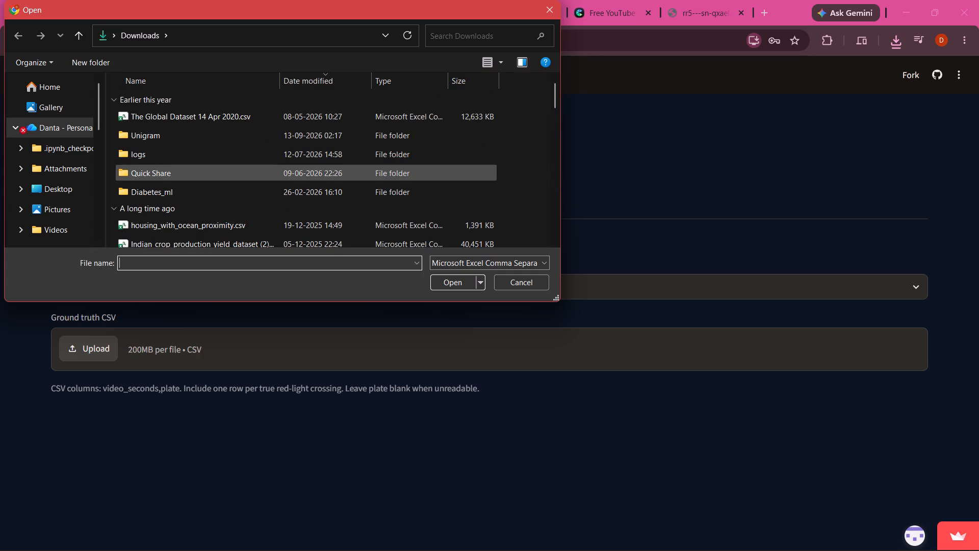
scroll(53, 148, up, 1)
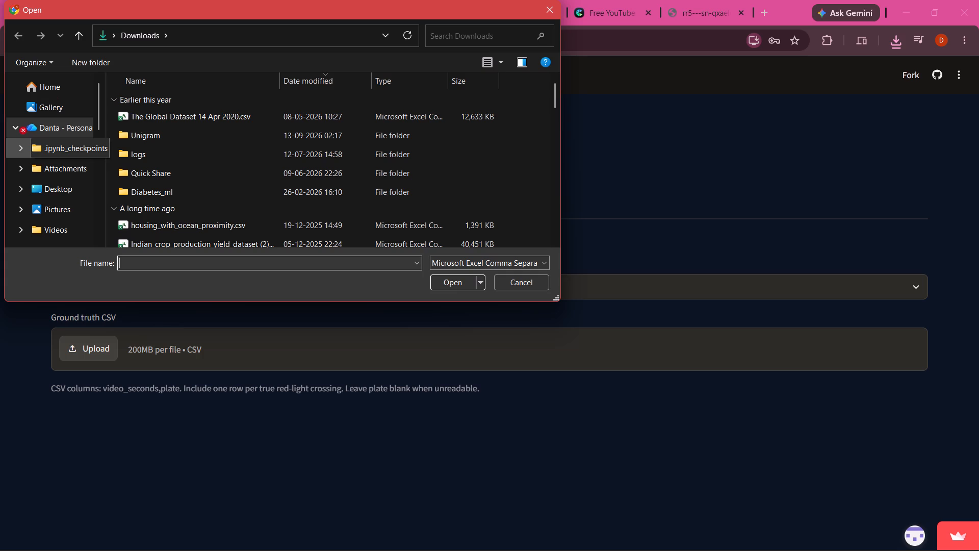
scroll(38, 149, up, 2)
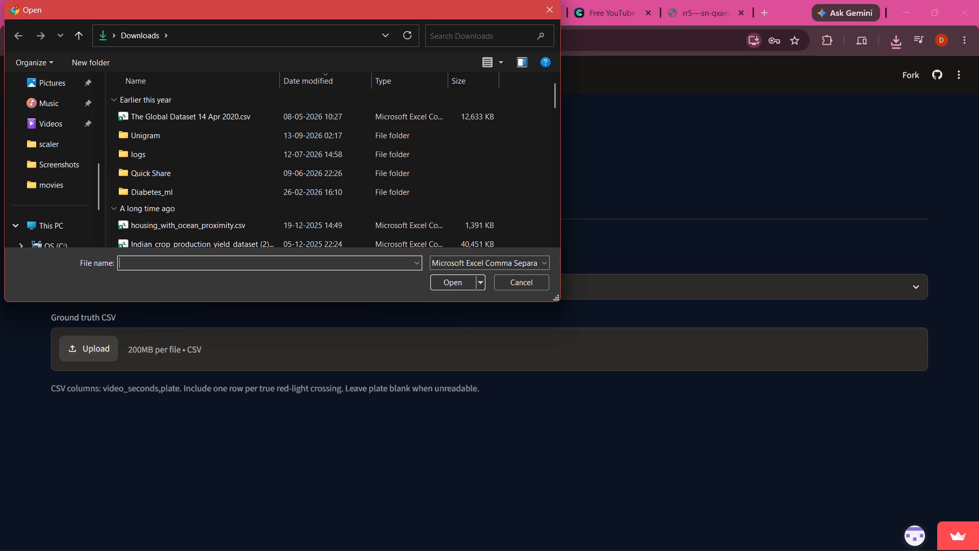
click(68, 167)
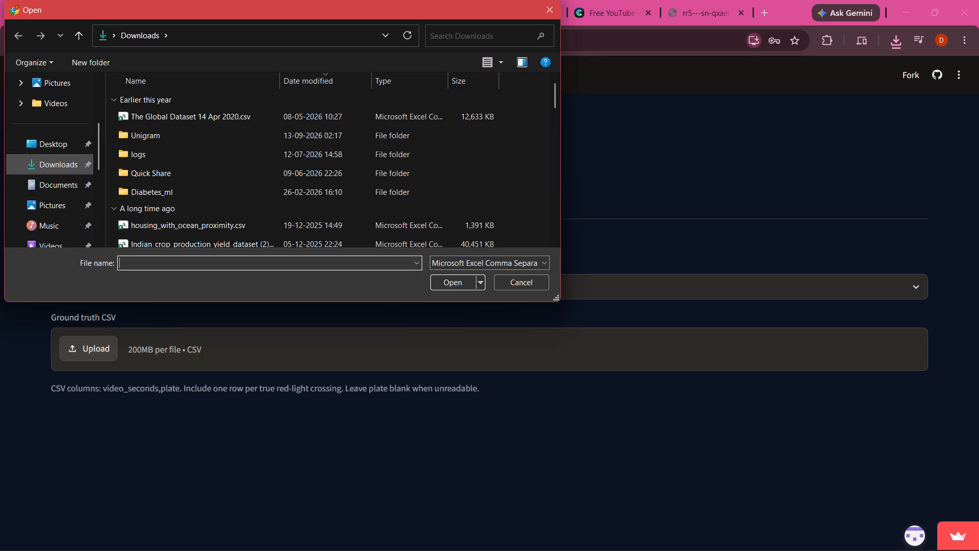
double_click(68, 169)
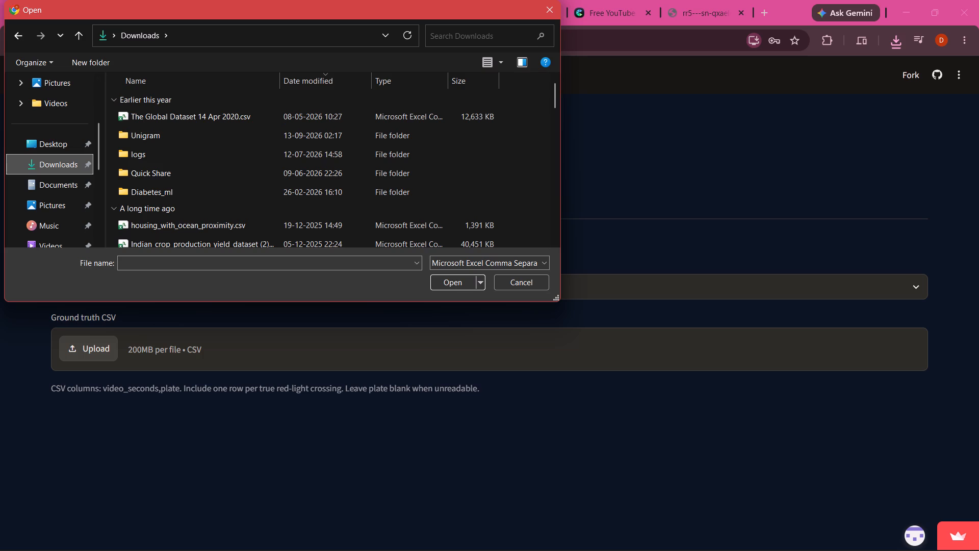
scroll(204, 165, up, 2)
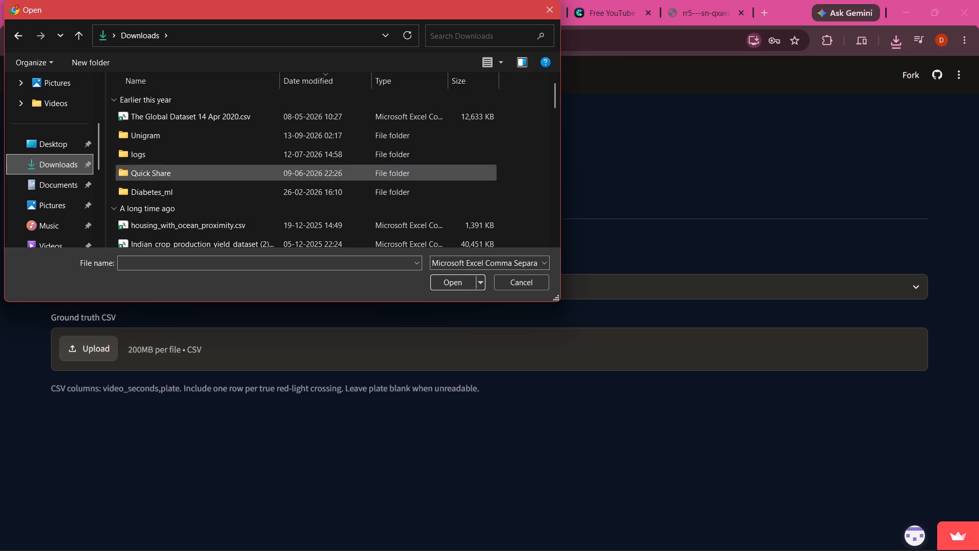
click(511, 264)
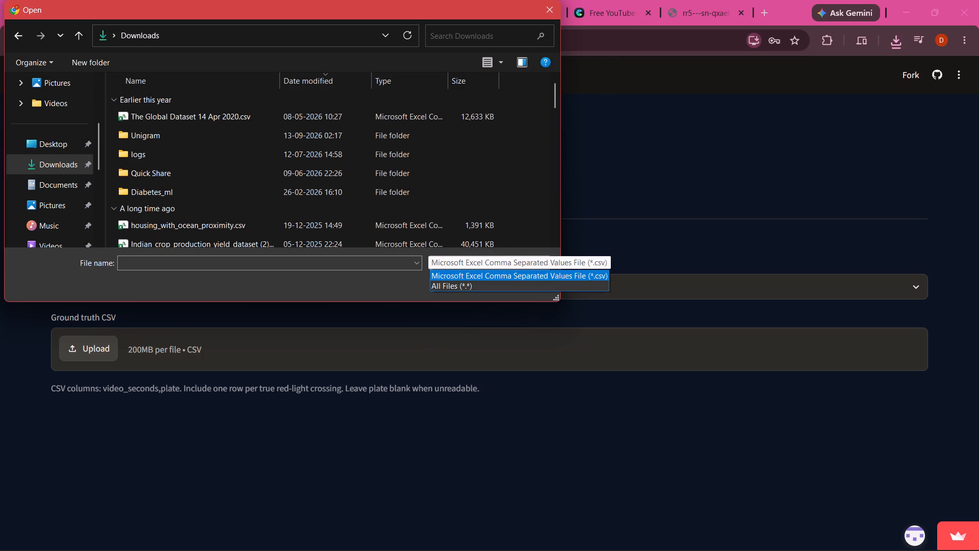
click(472, 283)
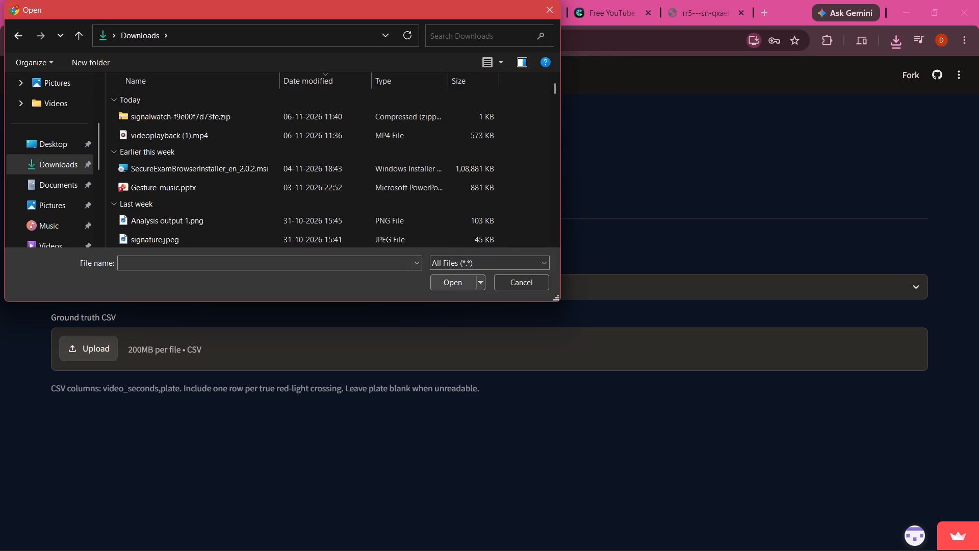
click(192, 119)
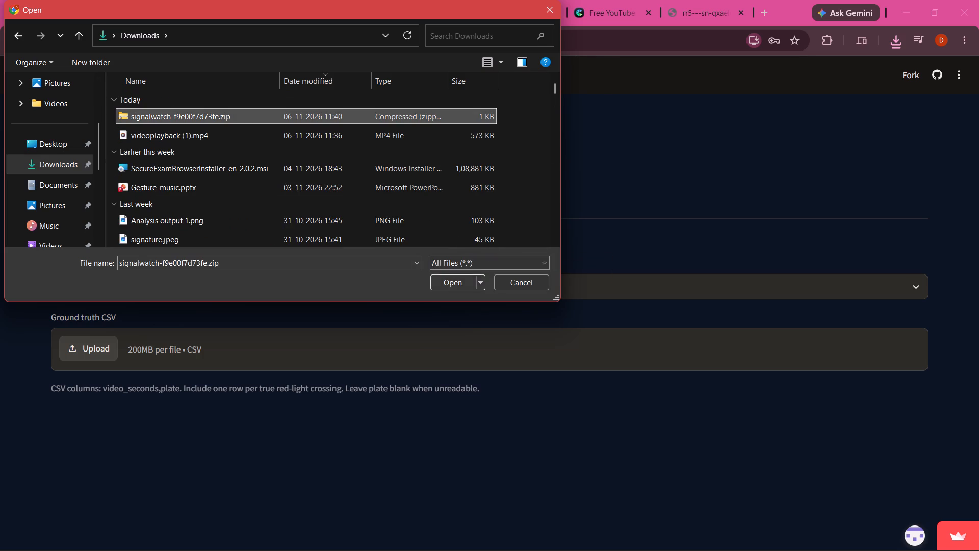
click(445, 282)
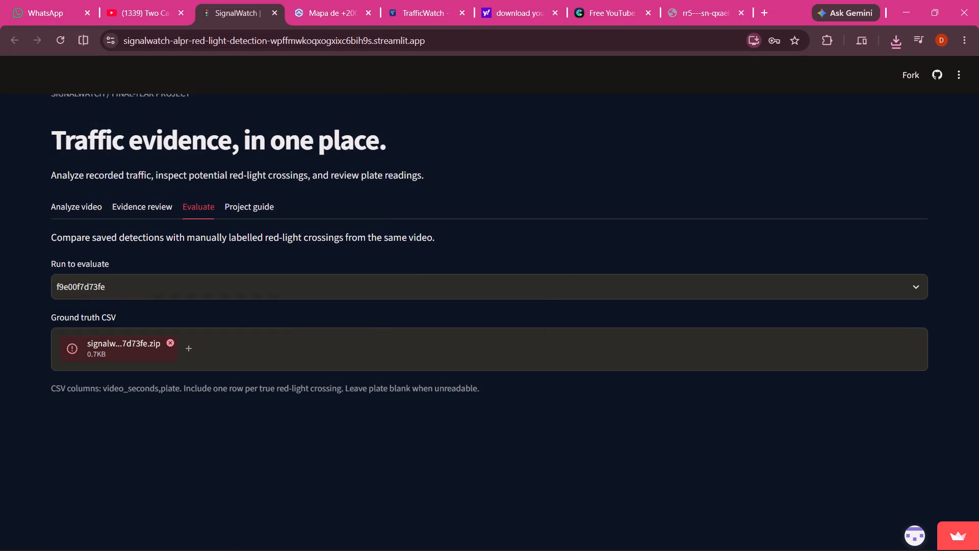
scroll(359, 402, down, 1)
scroll(359, 402, up, 3)
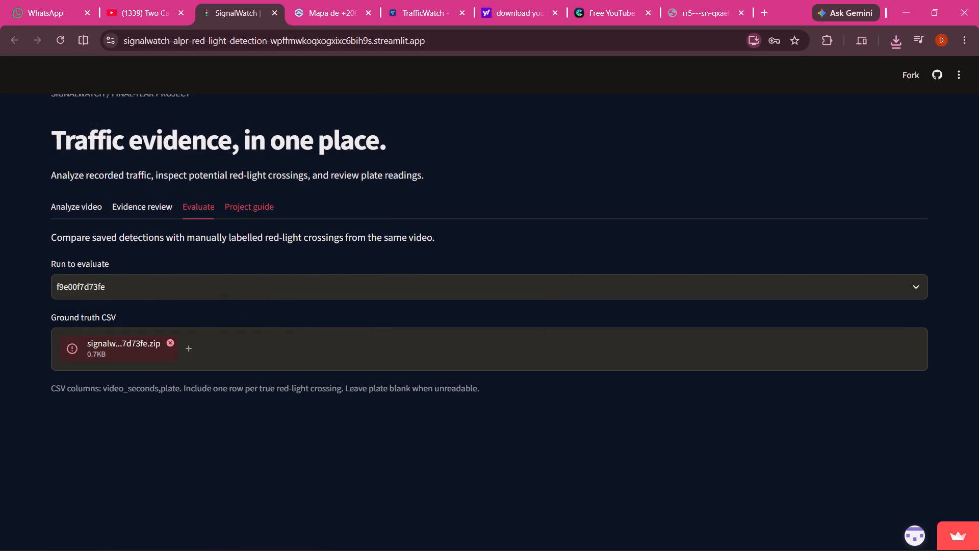
Open the project guide and read how the detection works, its current limitations and the video references.
click(265, 210)
scroll(263, 434, down, 2)
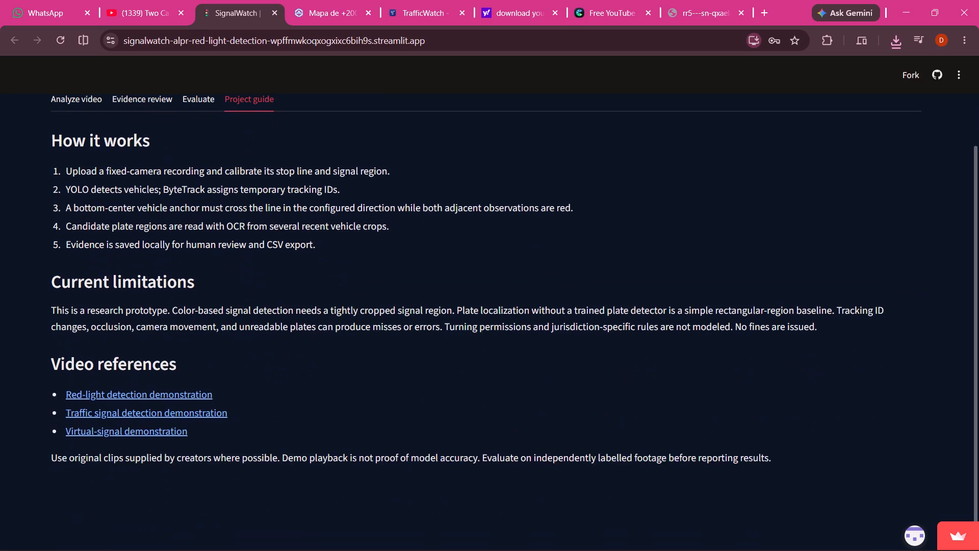
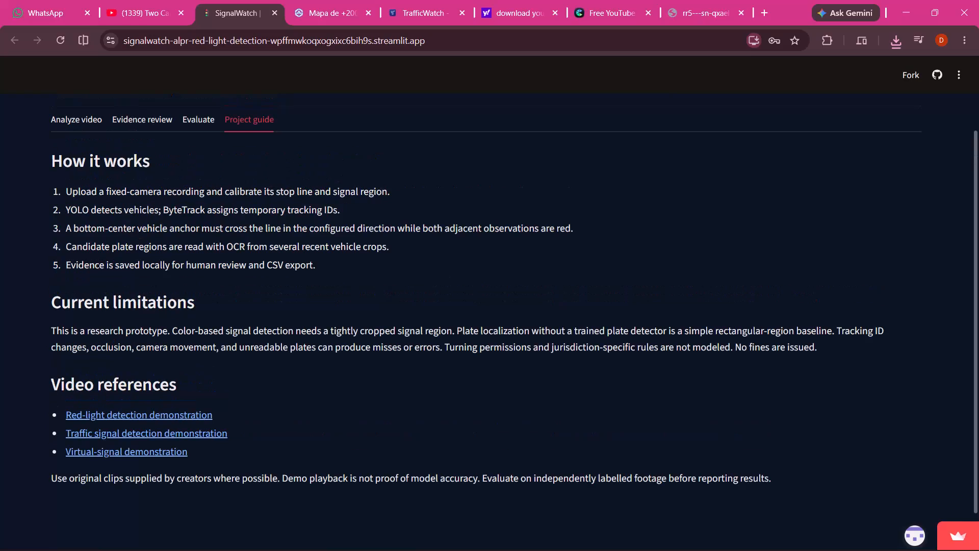
Revisit the evaluation and evidence review, and examine the stop line and signal box in the analysis page's calibration preview.
click(204, 211)
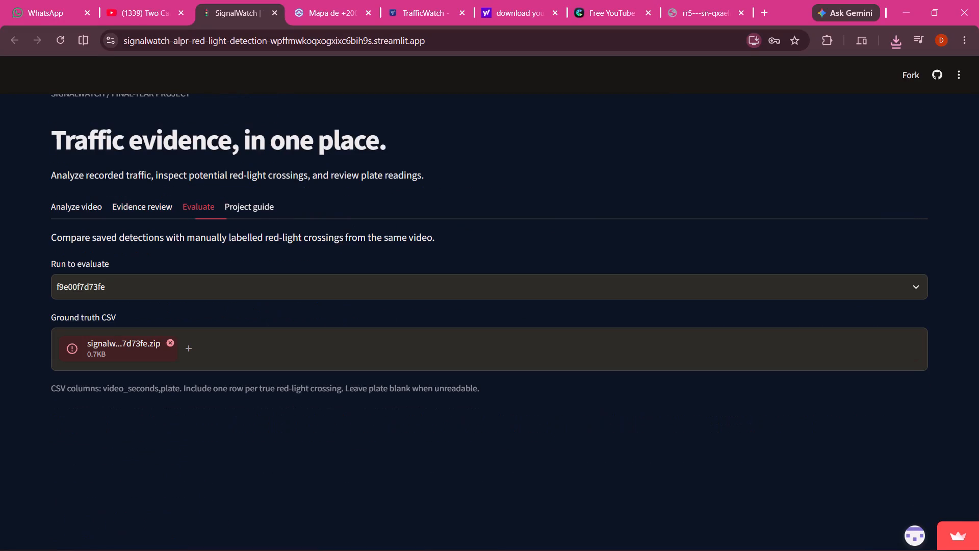
click(159, 209)
scroll(246, 378, down, 1)
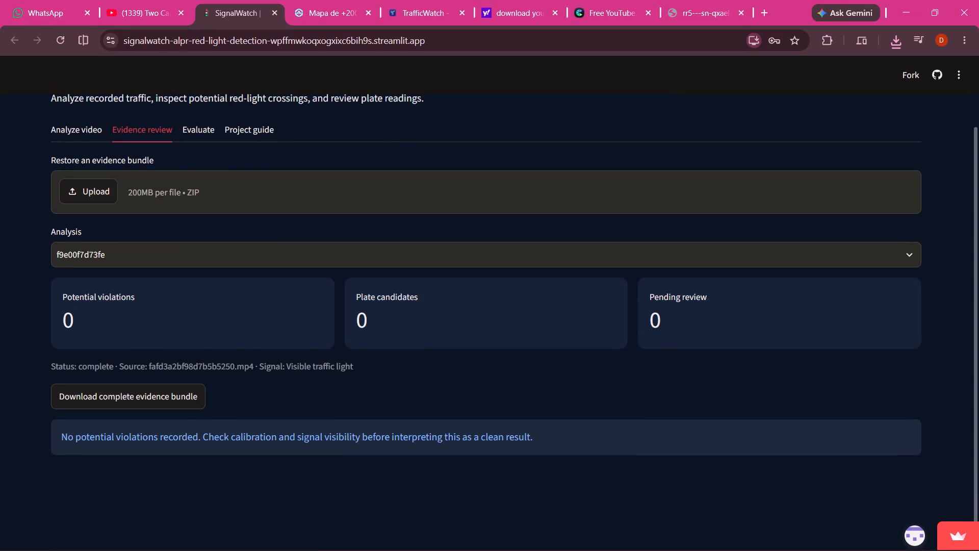
click(75, 131)
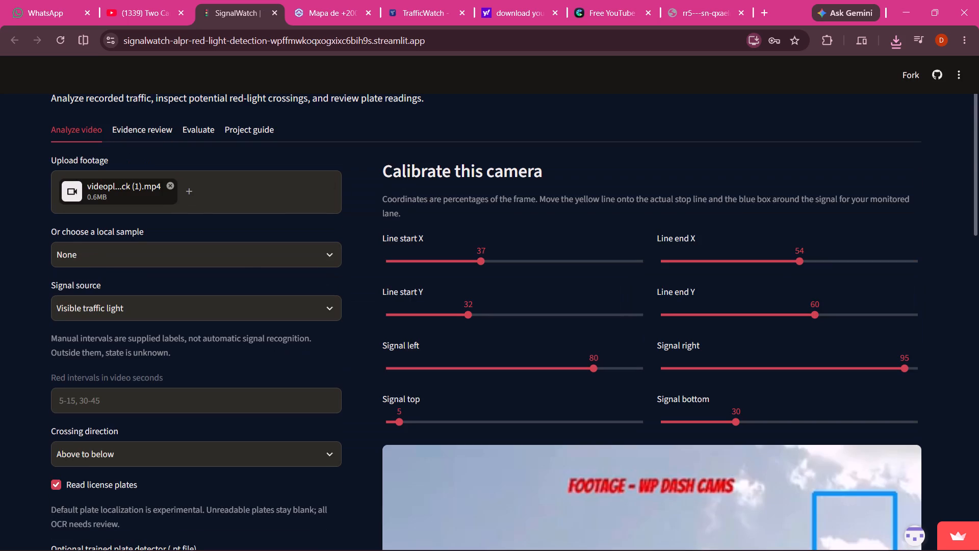
scroll(354, 351, down, 3)
scroll(660, 367, down, 4)
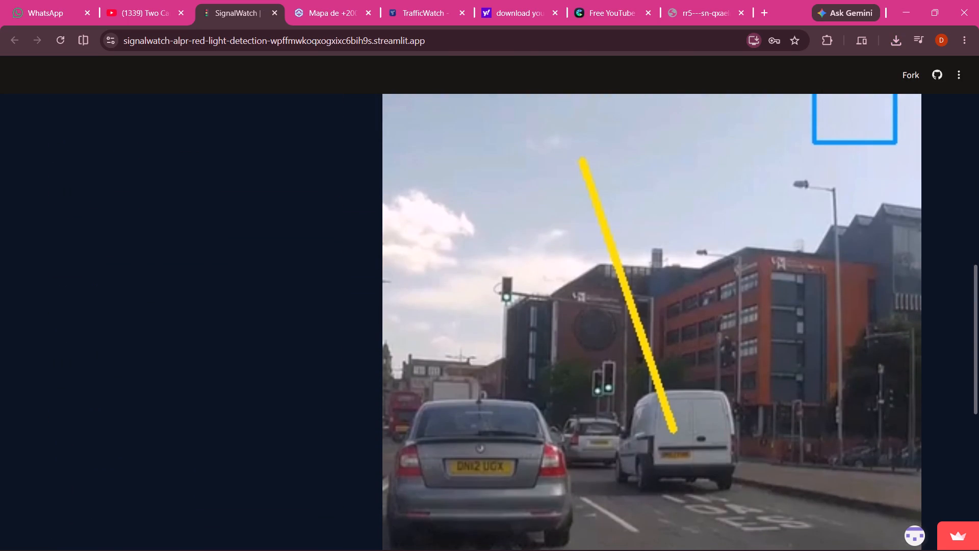
Replay the source dash-cam clip from the beginning to check the vehicles and traffic lights.
click(698, 2)
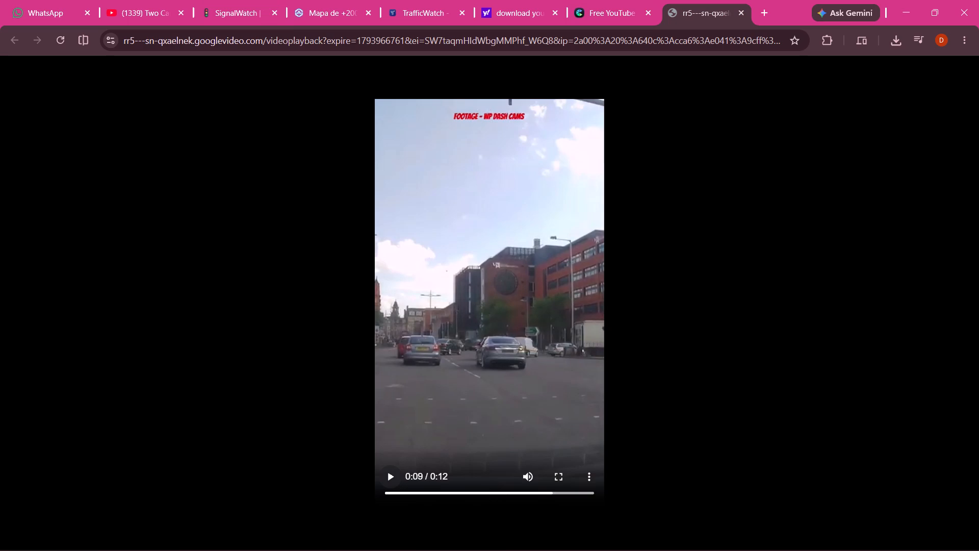
click(388, 492)
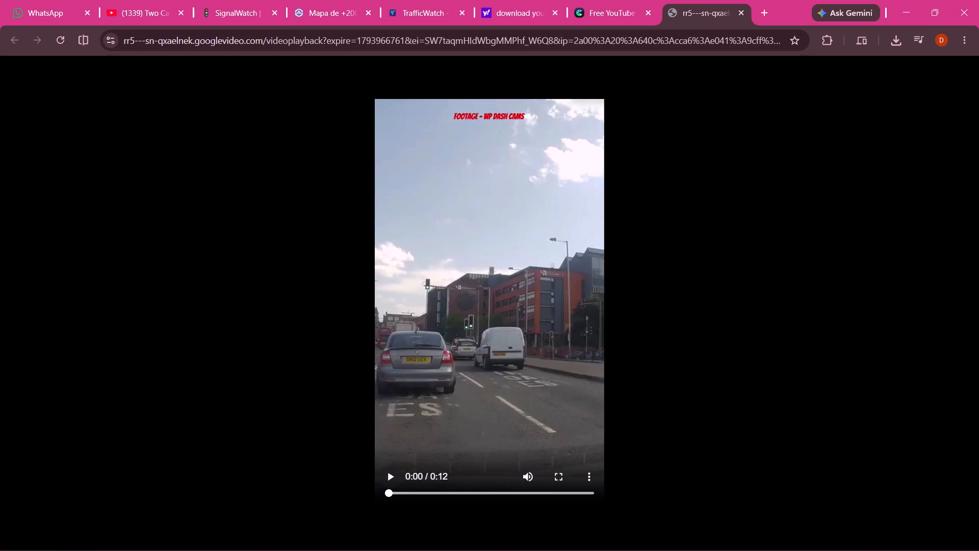
click(391, 480)
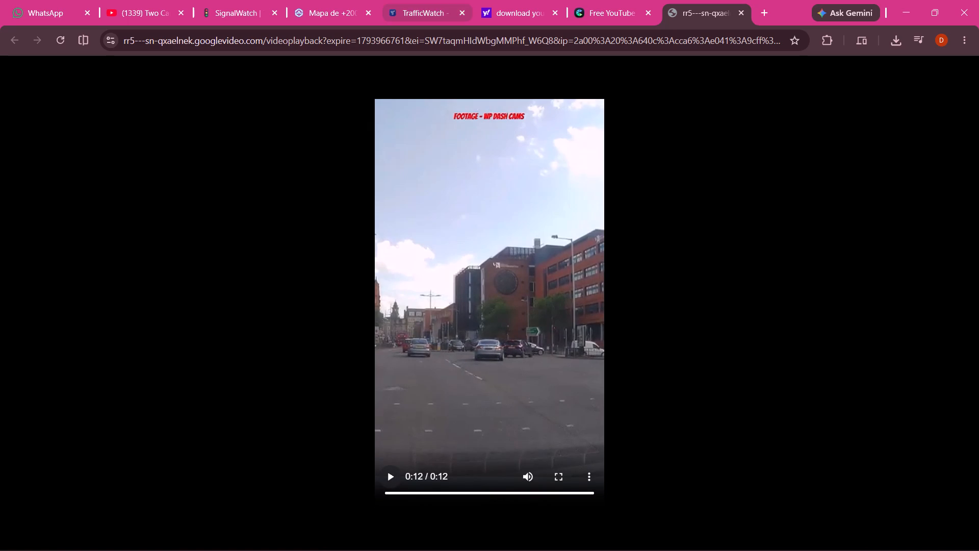
Analyse the uploaded footage again in SignalWatch and follow the annotated frames until the run is saved.
click(414, 1)
click(338, 0)
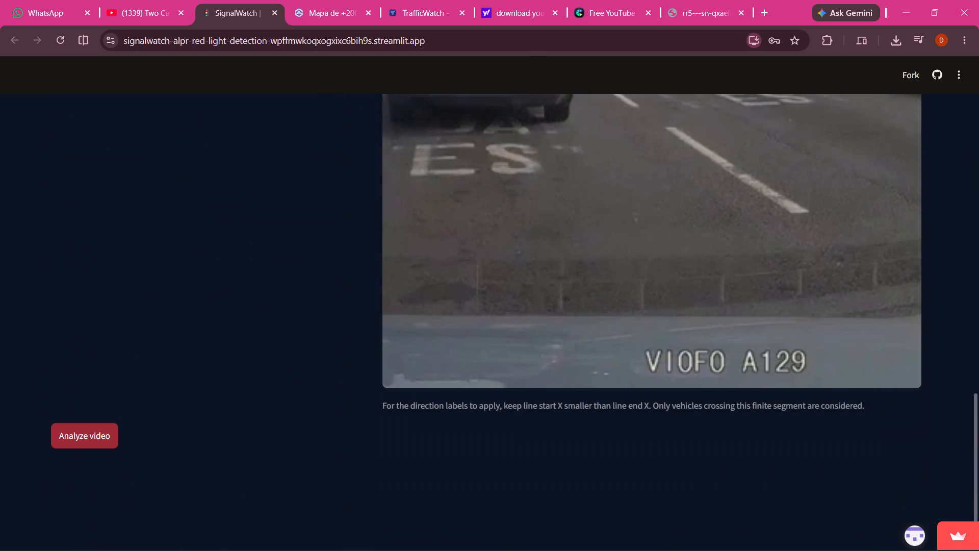
click(87, 433)
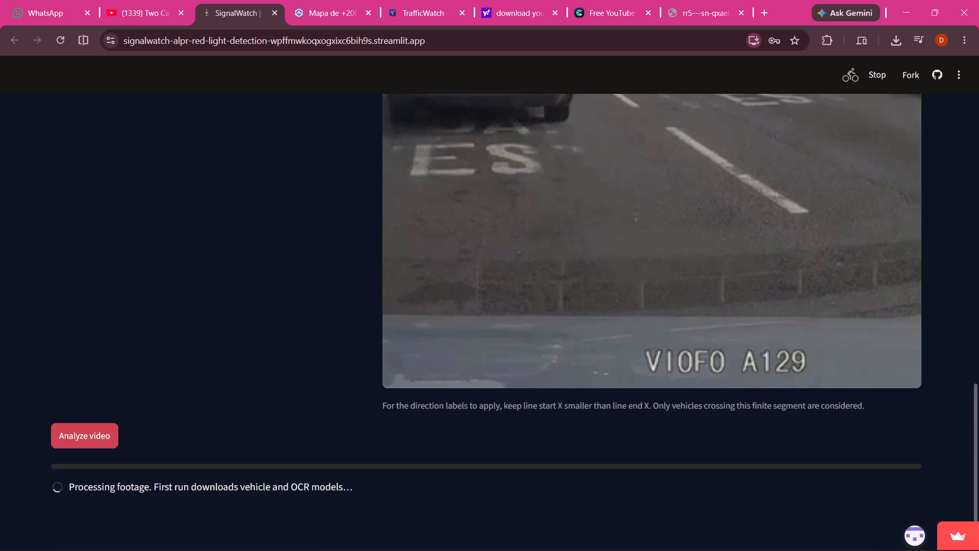
scroll(203, 354, down, 1)
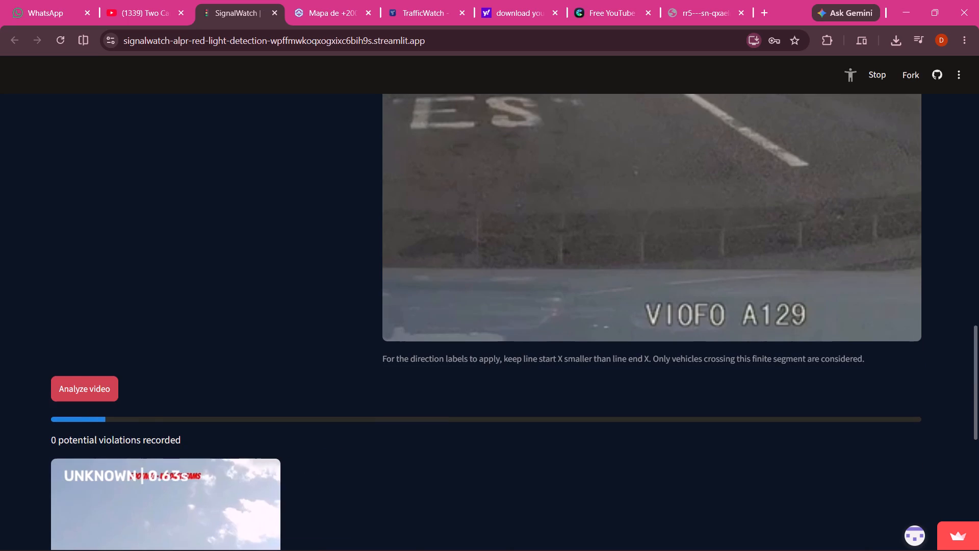
scroll(203, 354, down, 2)
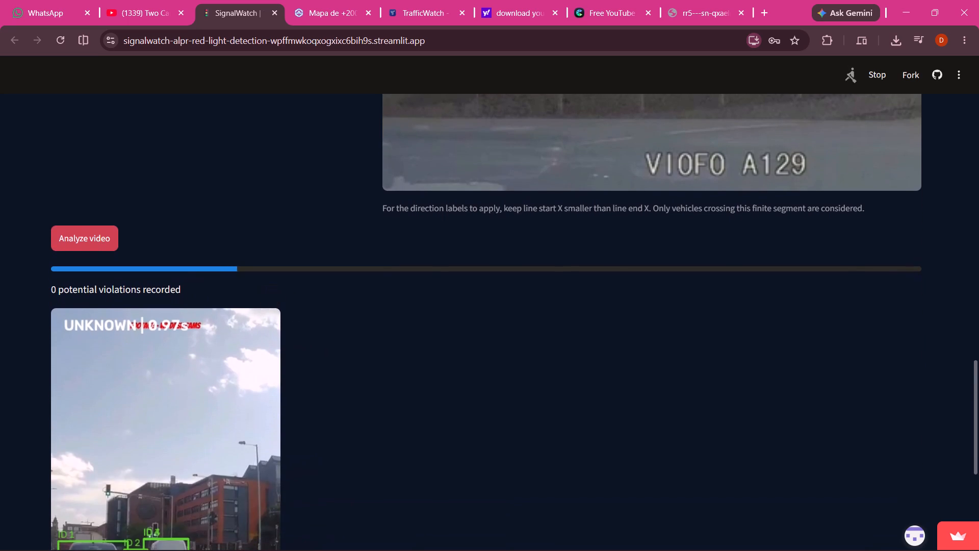
scroll(408, 380, down, 2)
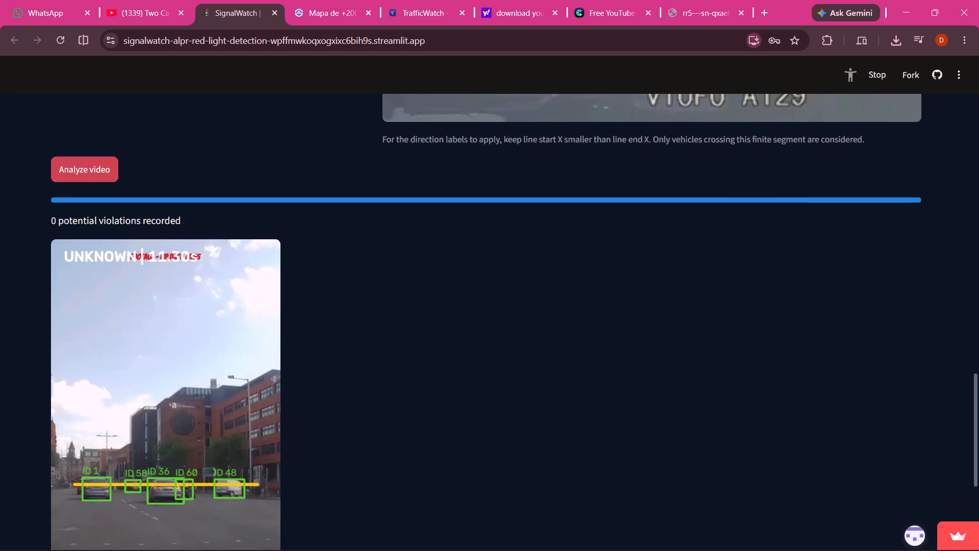
scroll(408, 380, down, 2)
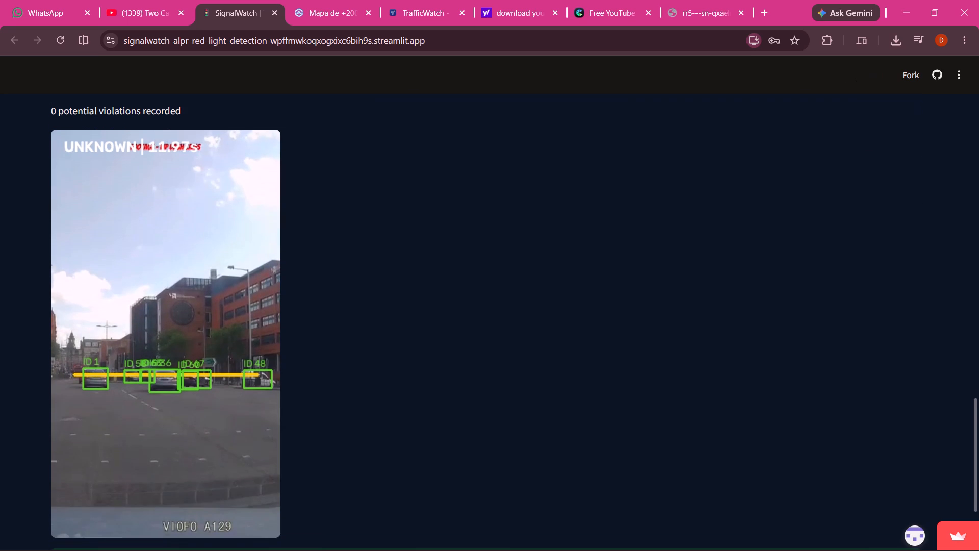
scroll(408, 380, down, 1)
scroll(408, 380, up, 2)
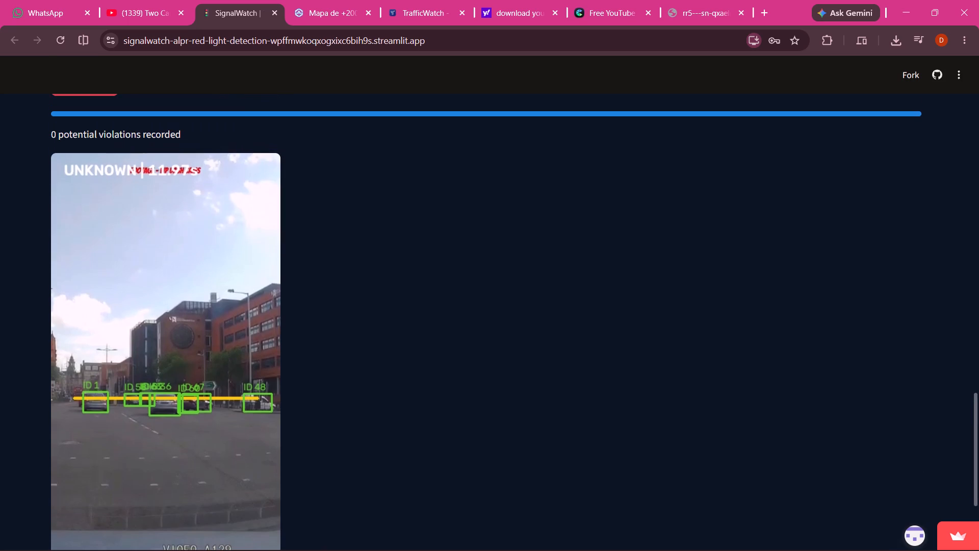
scroll(408, 375, down, 1)
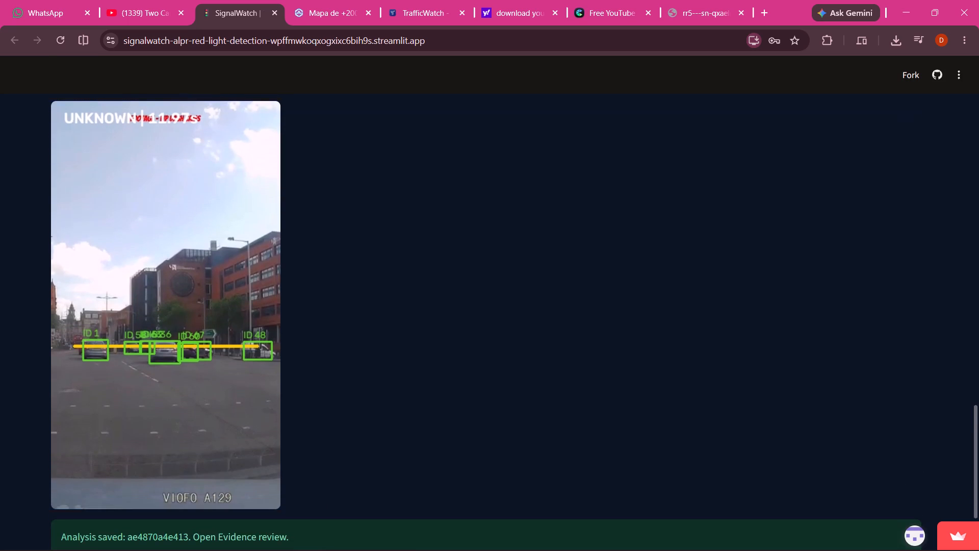
scroll(408, 375, down, 1)
scroll(408, 375, up, 11)
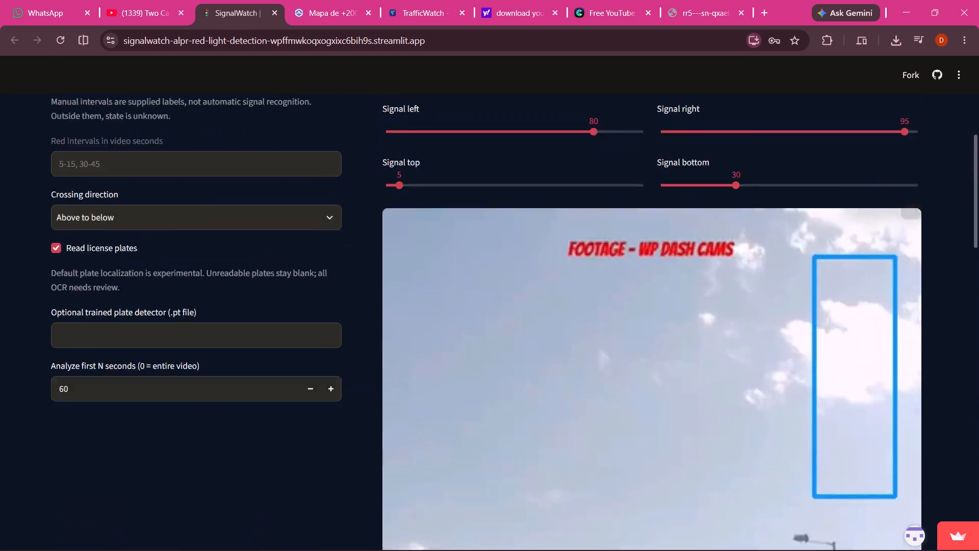
Check the evidence review and the evaluation page for analysis ae4870a4e413.
click(163, 211)
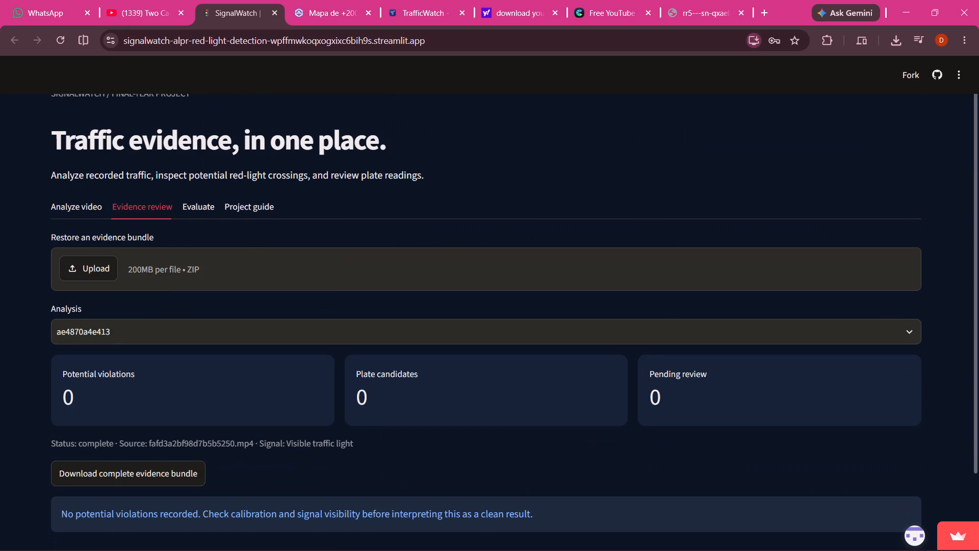
click(211, 209)
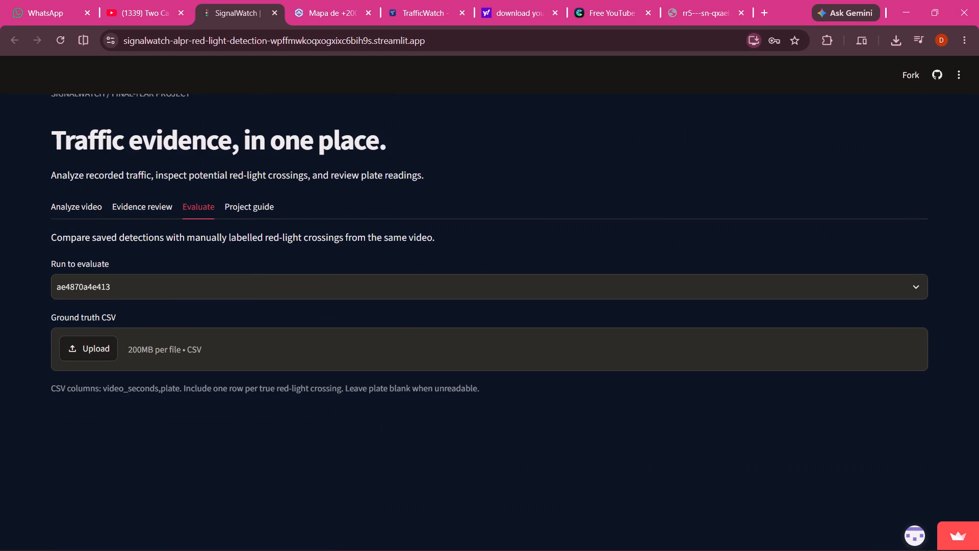
click(707, 295)
click(647, 315)
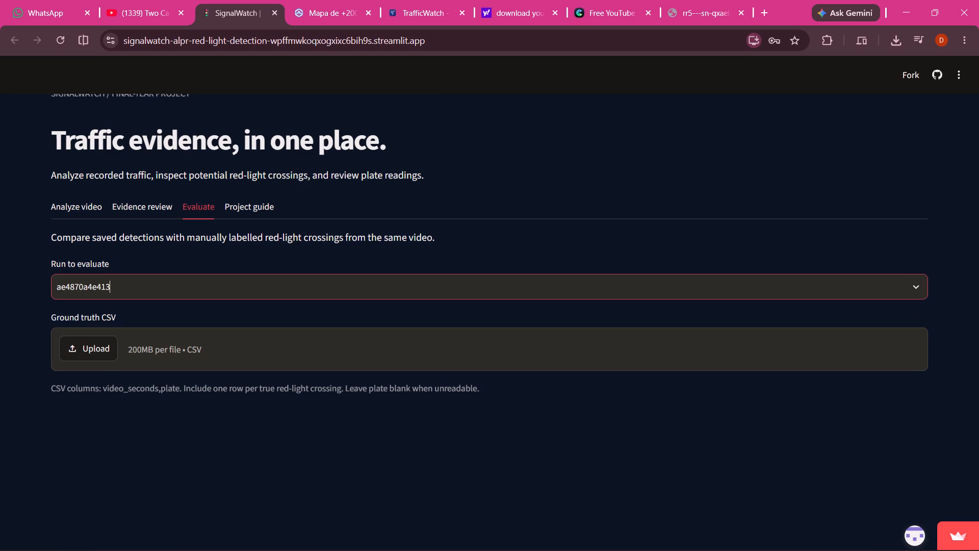
click(250, 203)
click(200, 207)
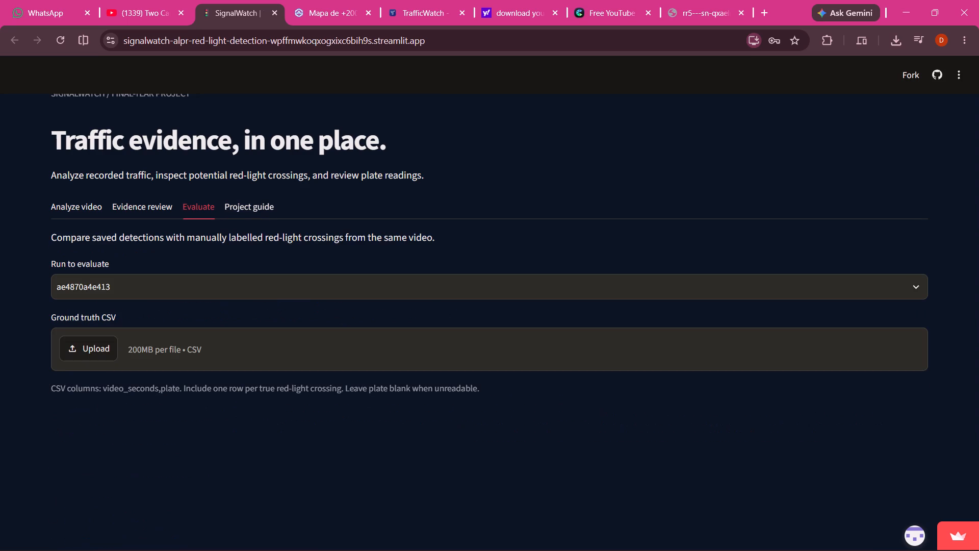
click(143, 209)
Recheck the analysis page, examining the final annotated frame and the calibration values.
click(66, 209)
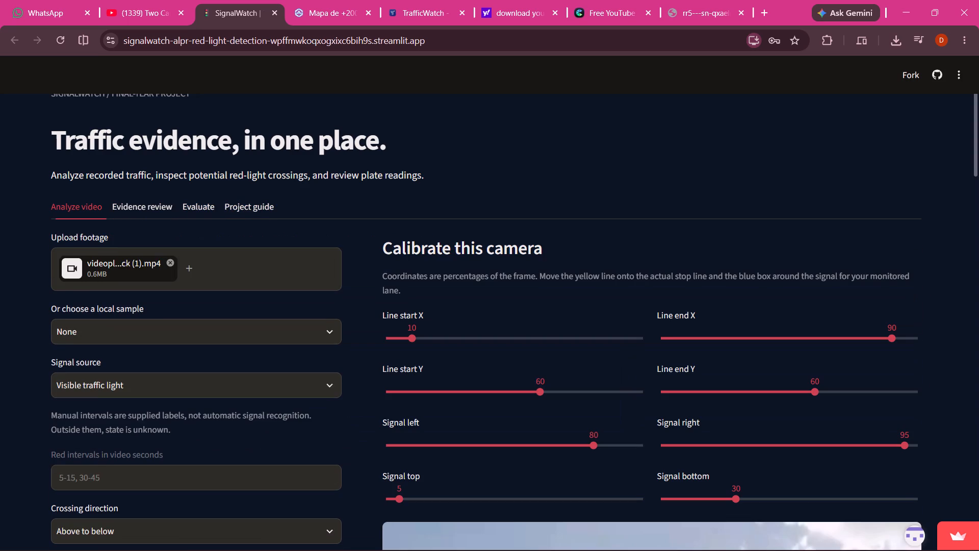
scroll(270, 300, down, 9)
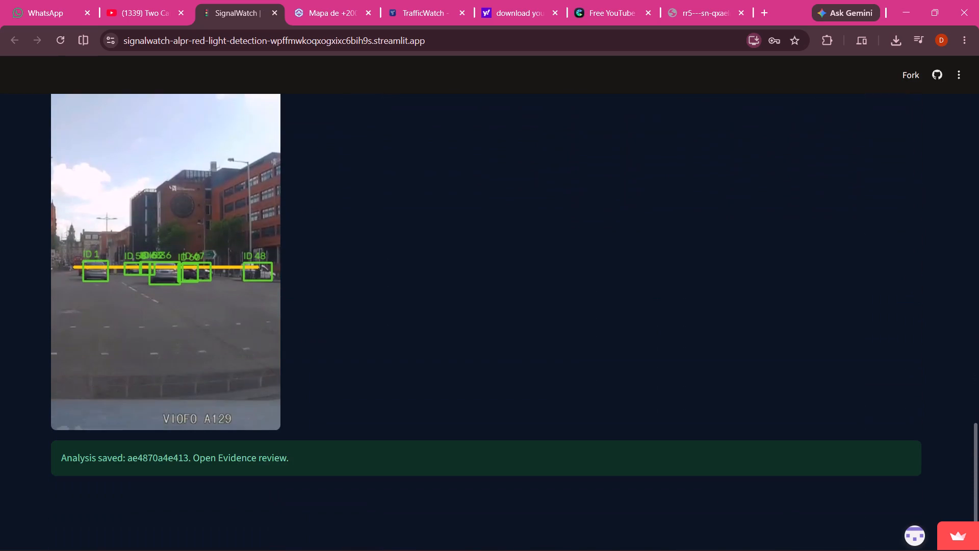
scroll(270, 300, down, 2)
scroll(481, 338, up, 6)
scroll(292, 357, up, 5)
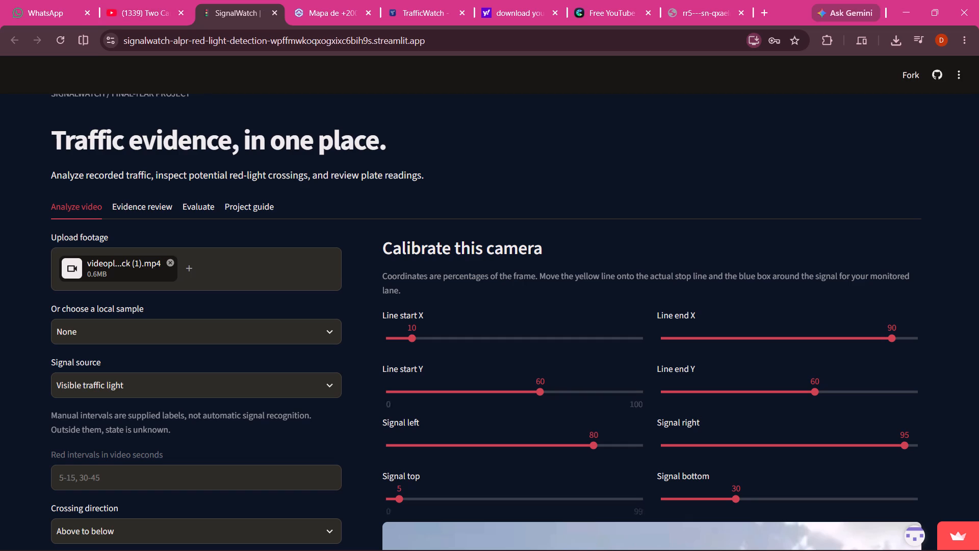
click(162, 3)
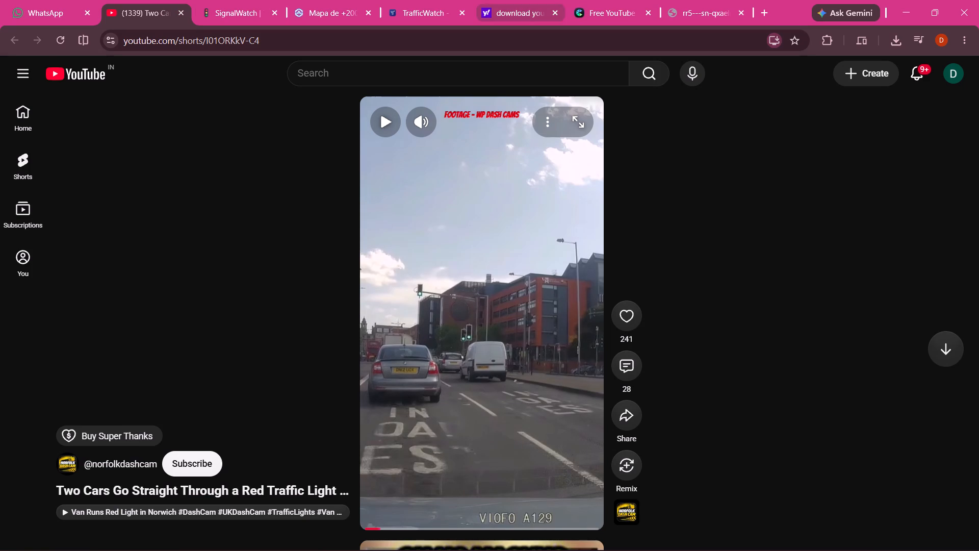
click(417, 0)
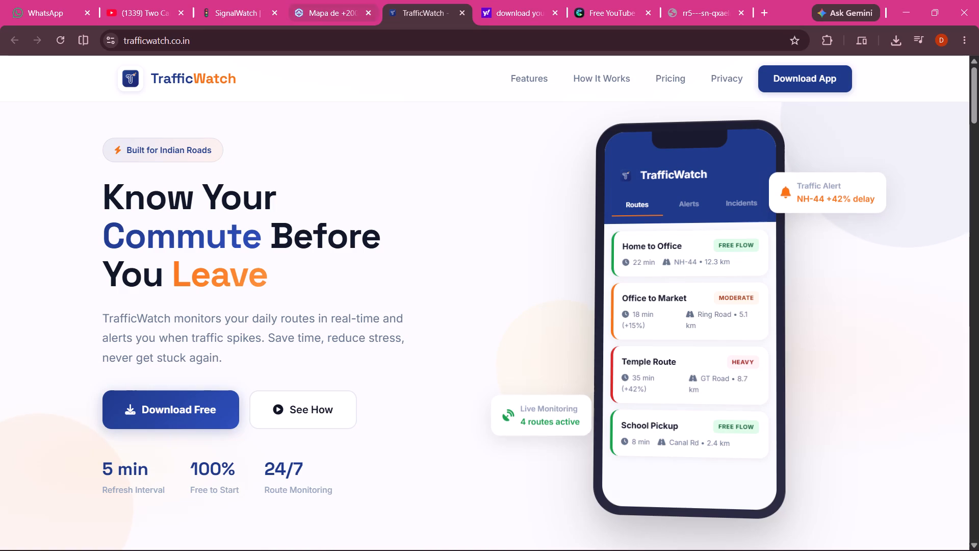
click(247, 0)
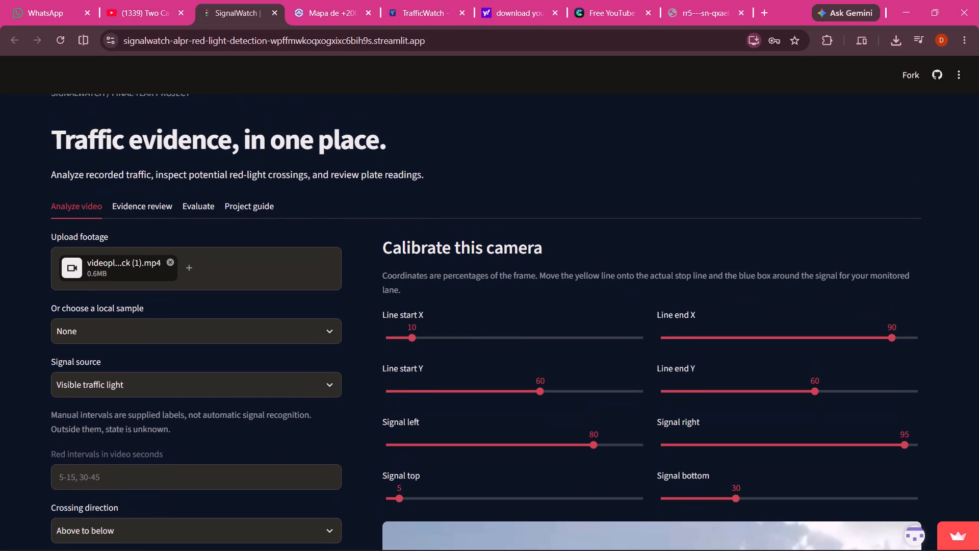
Switch to YouTube, search for "traffic camera video" and look through the results for other test footage.
click(138, 14)
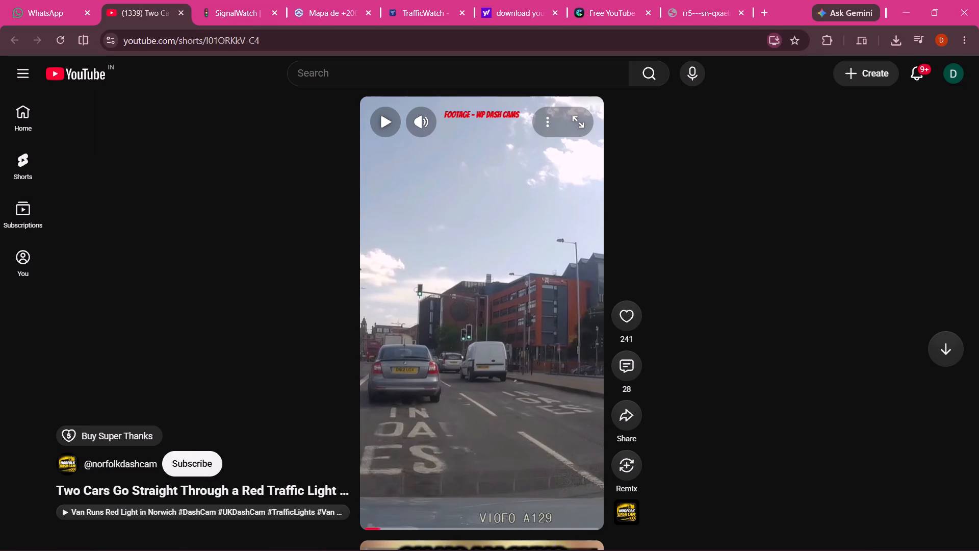
click(336, 74)
text(traffic camera)
key(space)
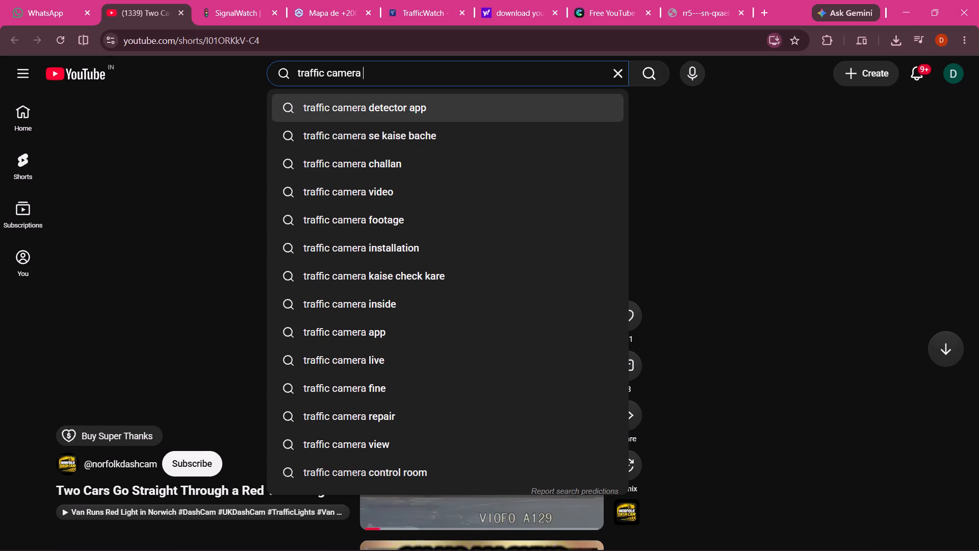
click(375, 196)
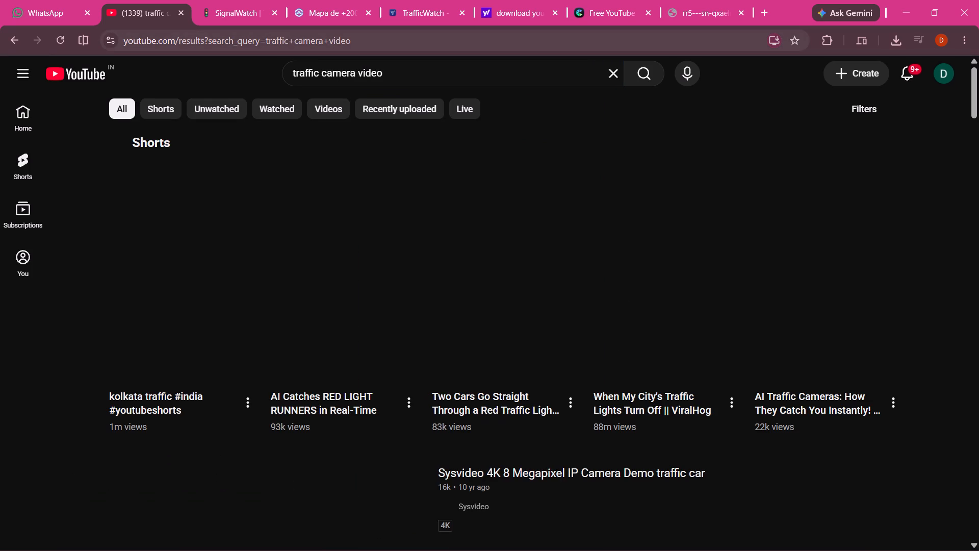
scroll(78, 324, down, 1)
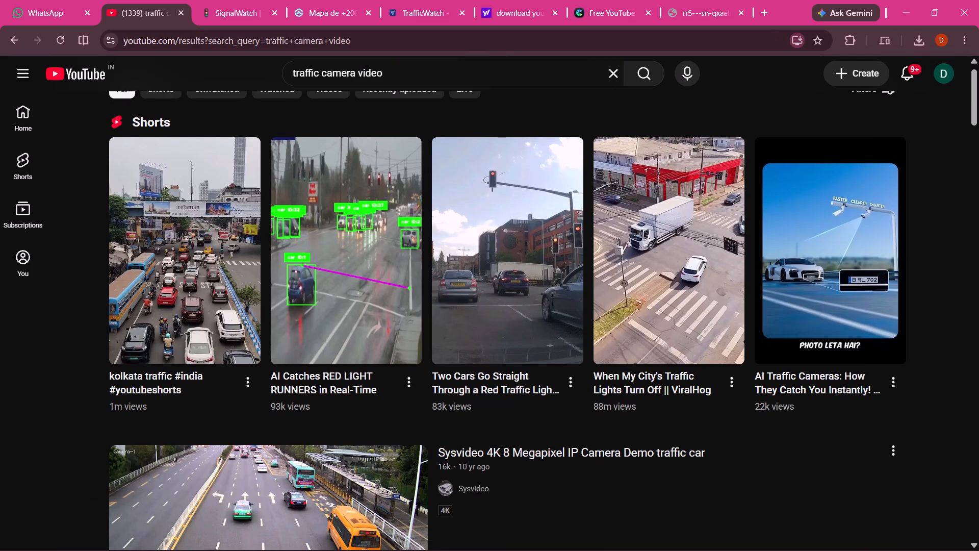
scroll(78, 324, down, 1)
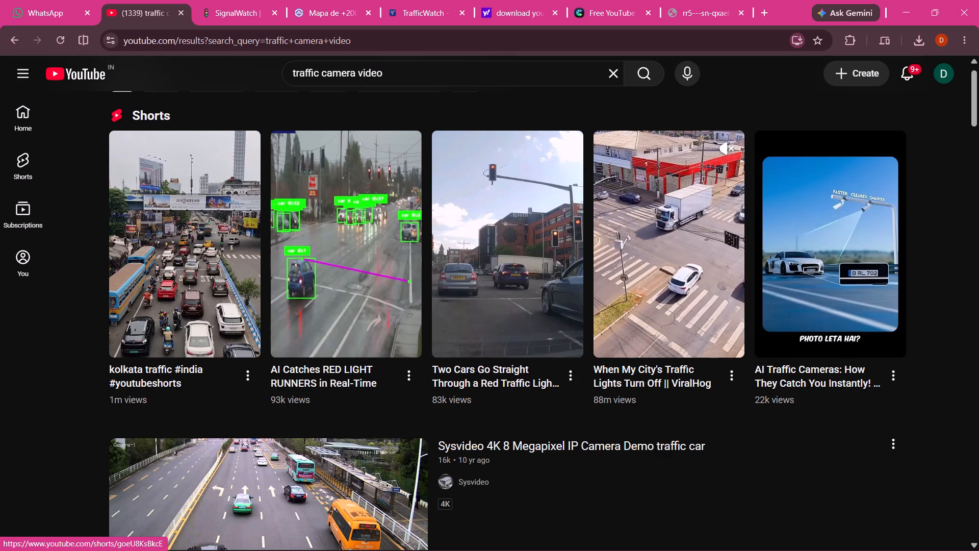
Watch the "kolkata traffic" Short and browse the Shorts that follow it for usable traffic camera footage.
click(224, 255)
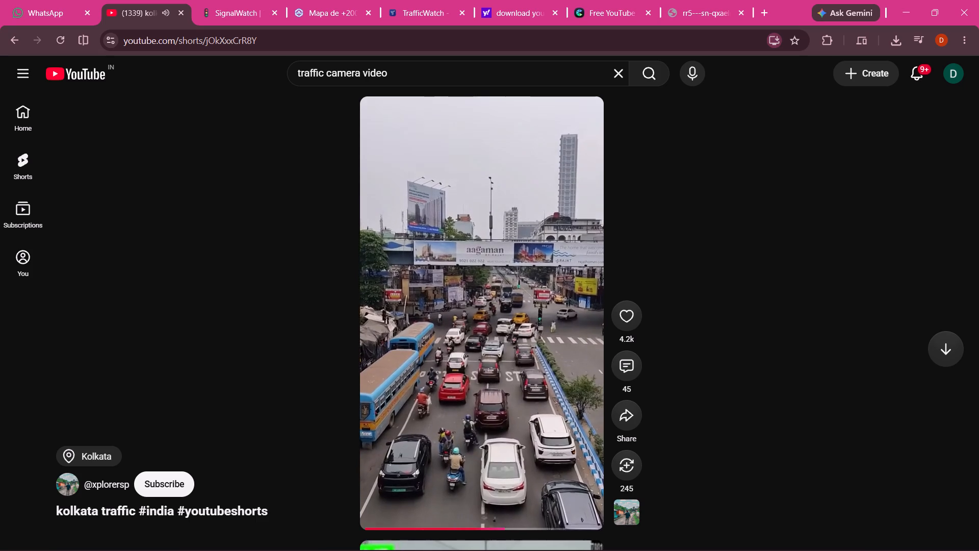
scroll(252, 314, down, 3)
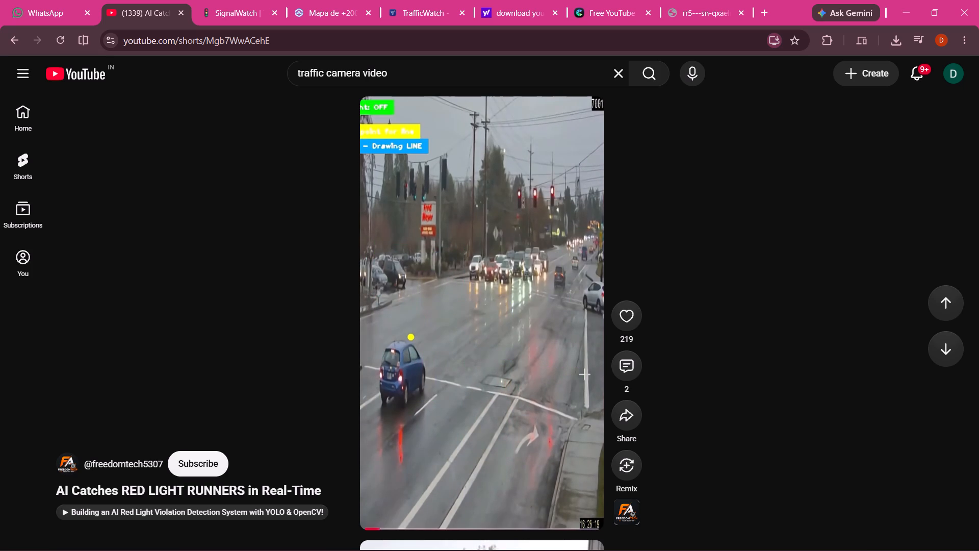
scroll(252, 314, down, 2)
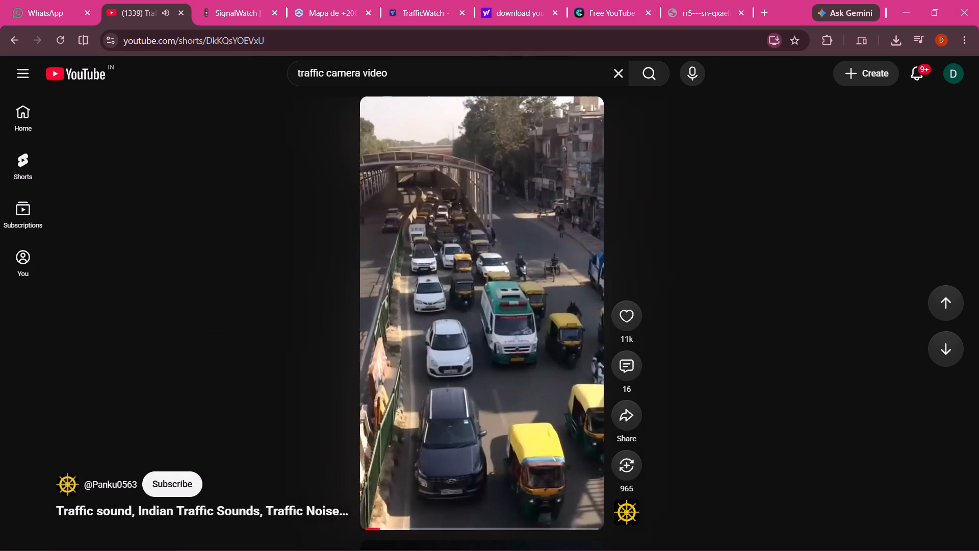
scroll(248, 358, down, 6)
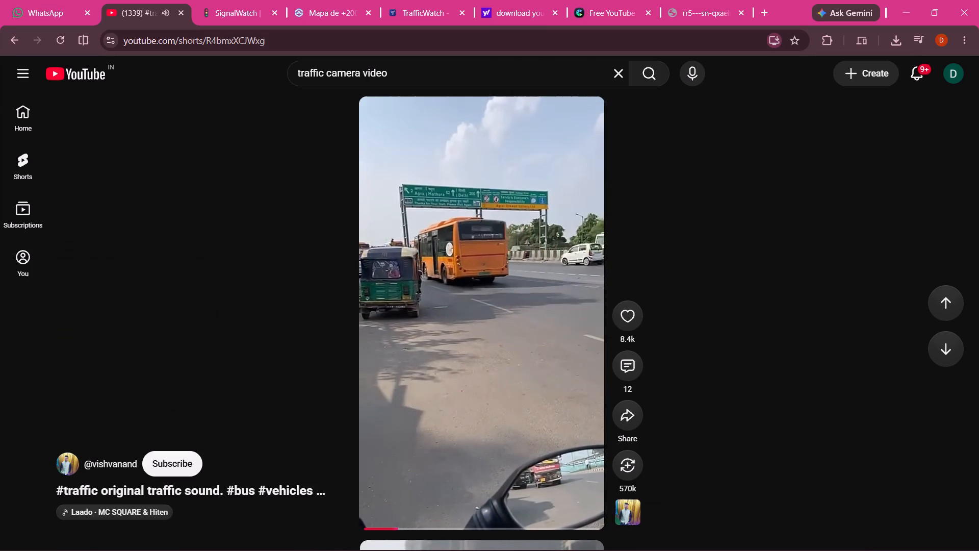
Refine the video search to "traffic signal camera video" and look through the results.
click(324, 75)
key(space)
key(space)
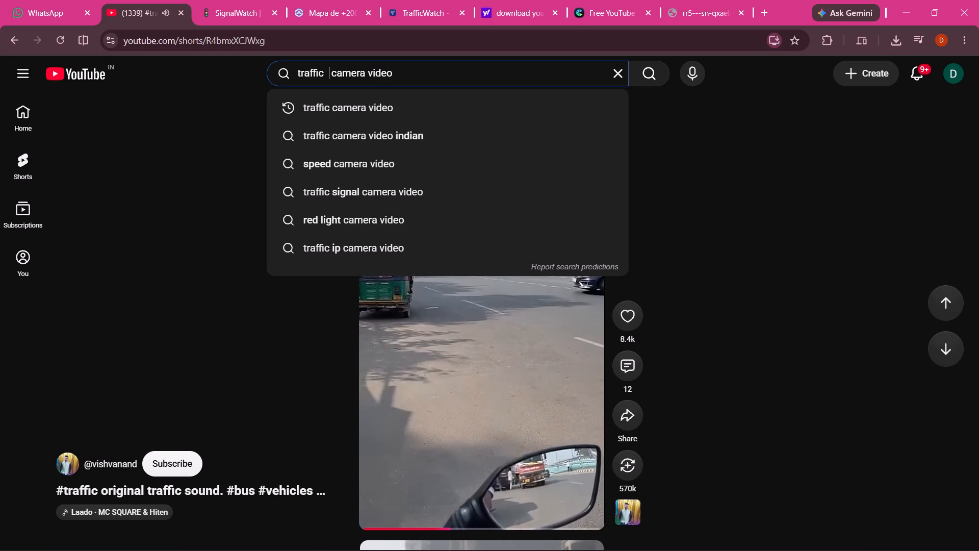
text(s)
text(ign)
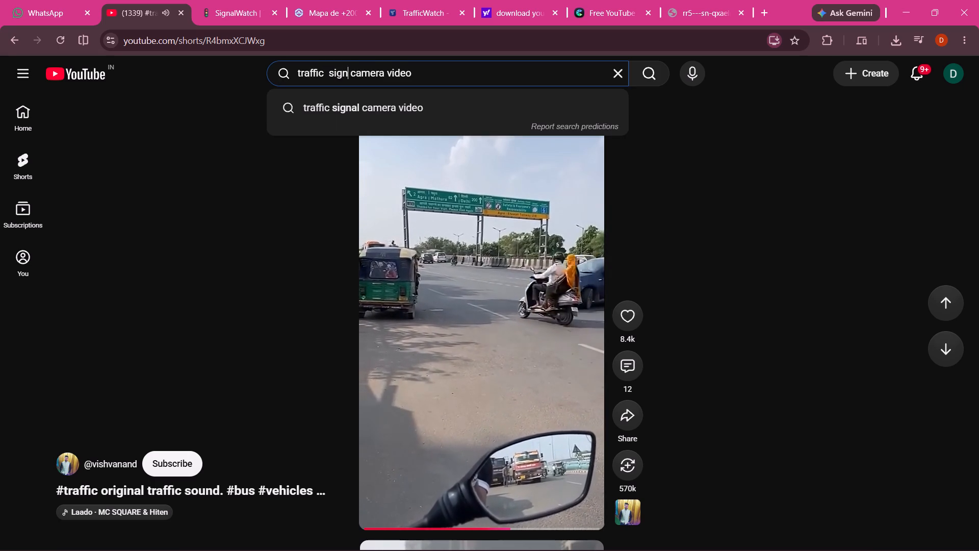
text(al)
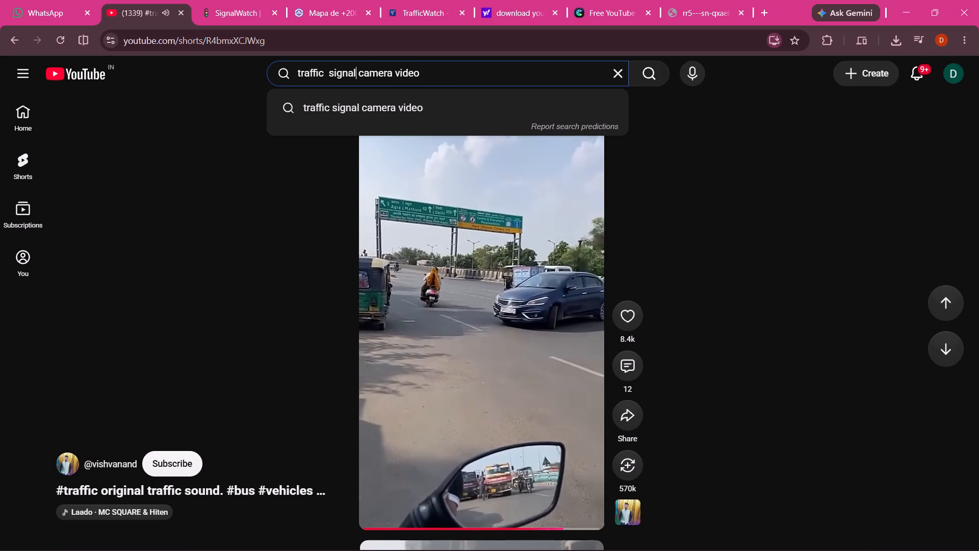
key(space)
key(Return)
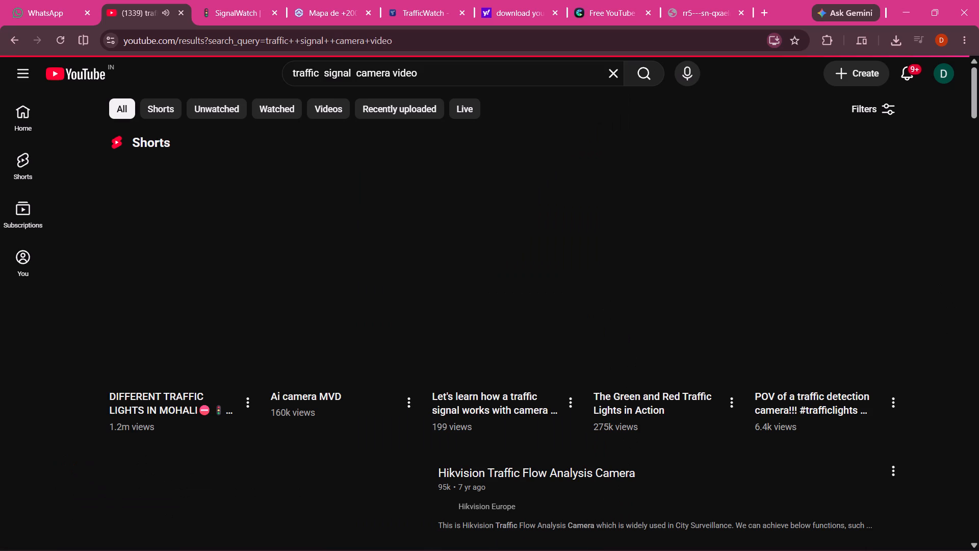
scroll(59, 370, down, 1)
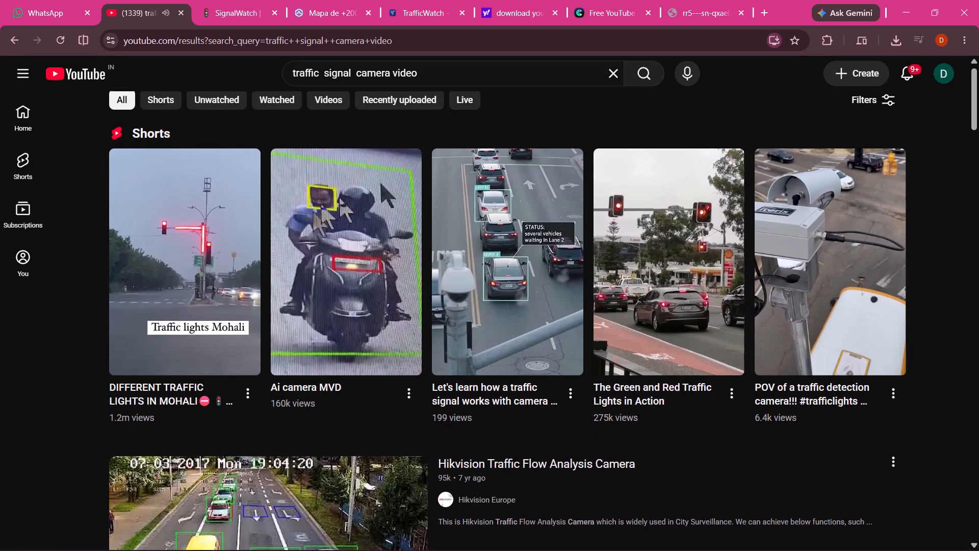
scroll(59, 370, down, 1)
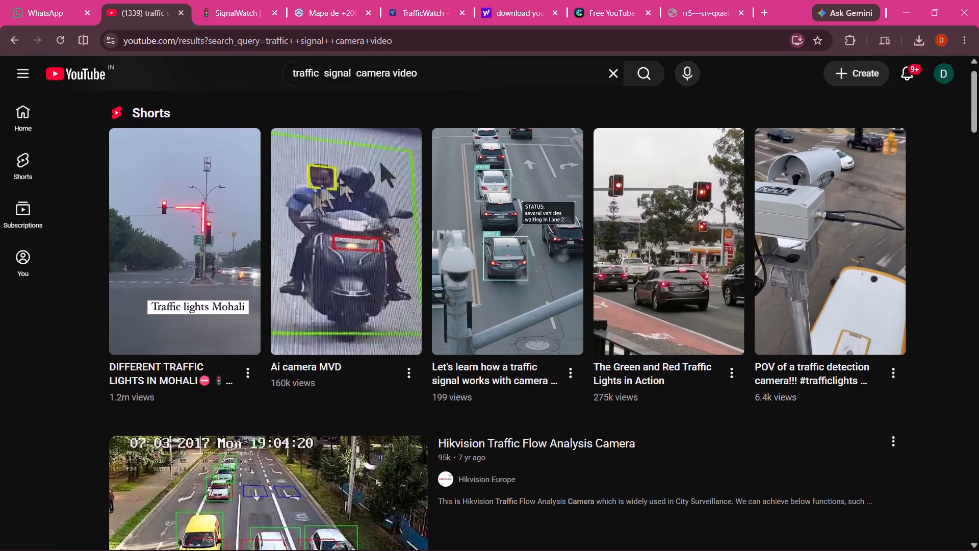
Watch the Short "The Green and Red Traffic Lights in Action" and browse the following Shorts for signal footage.
click(682, 281)
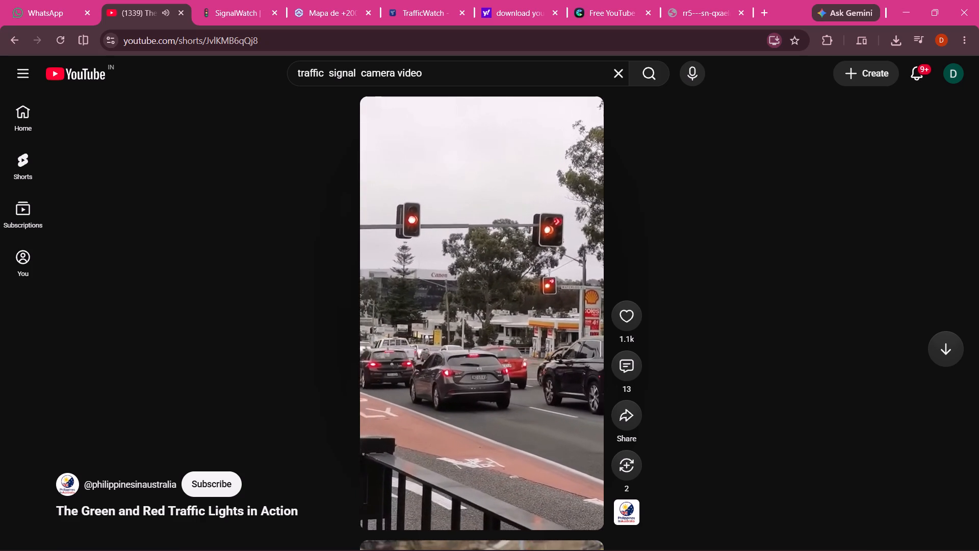
scroll(246, 298, down, 3)
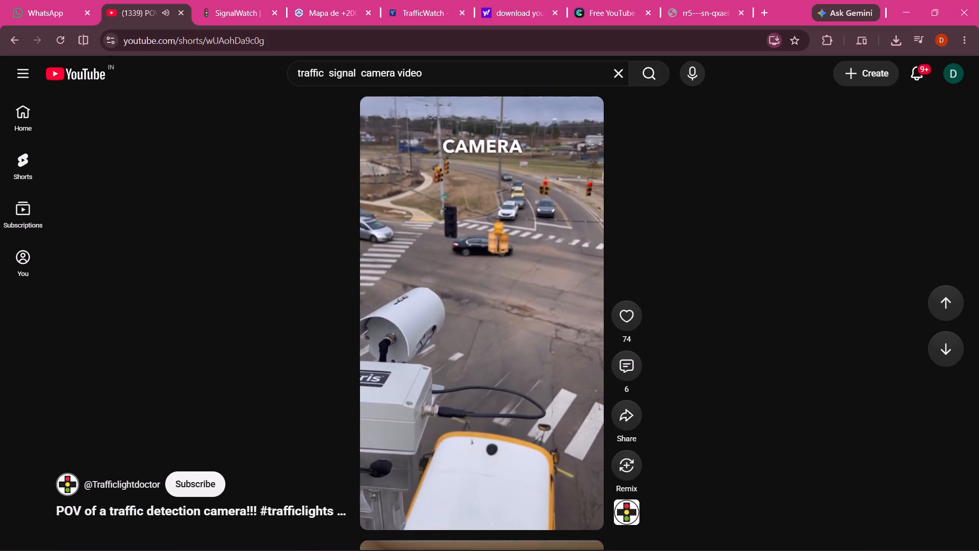
scroll(246, 310, down, 2)
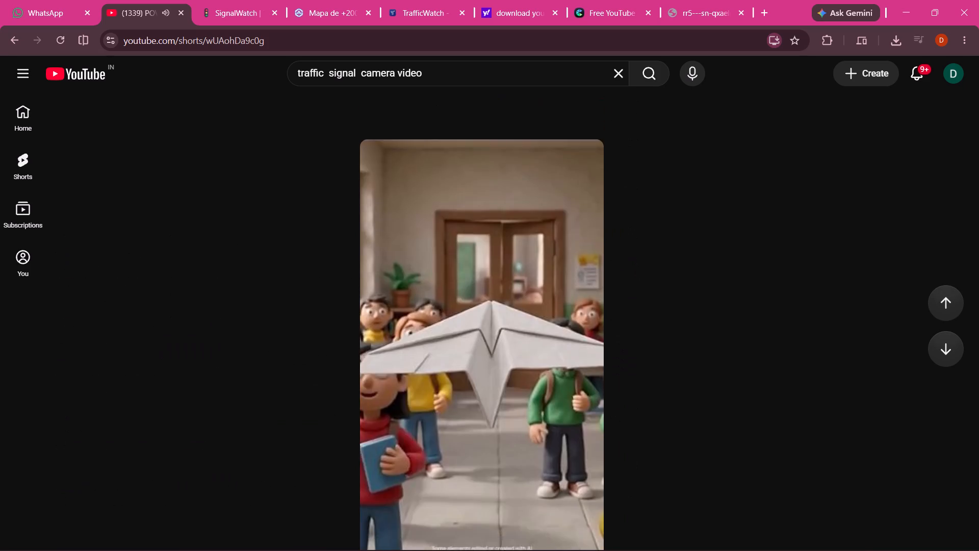
scroll(252, 327, down, 2)
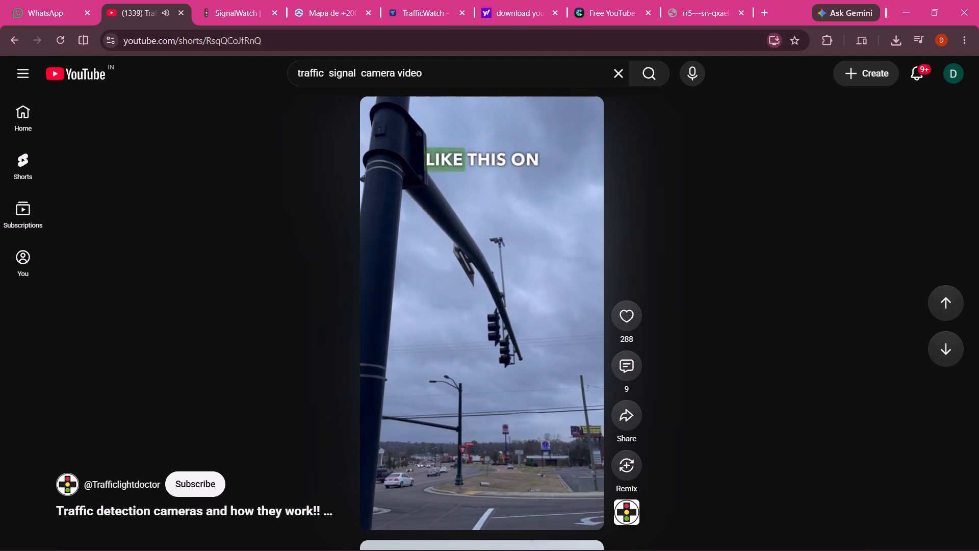
scroll(252, 327, down, 1)
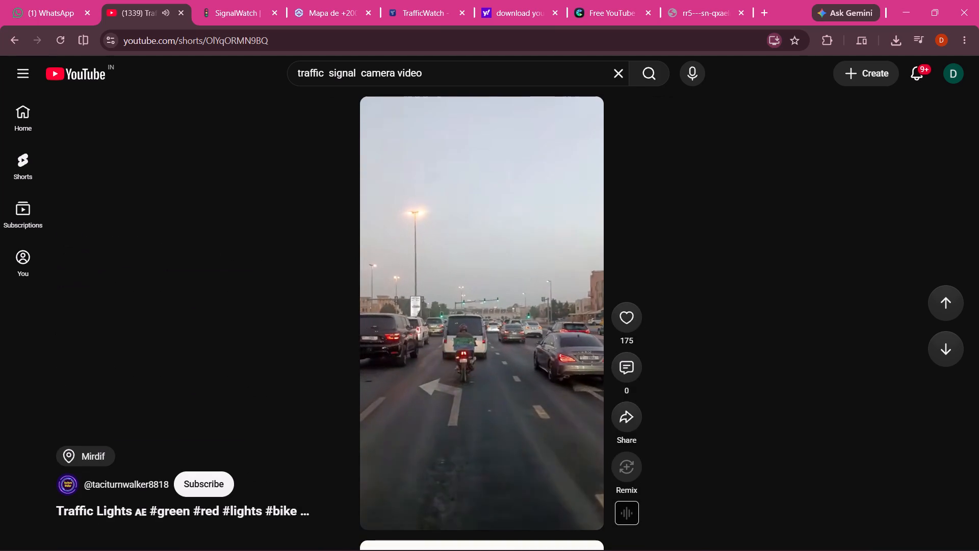
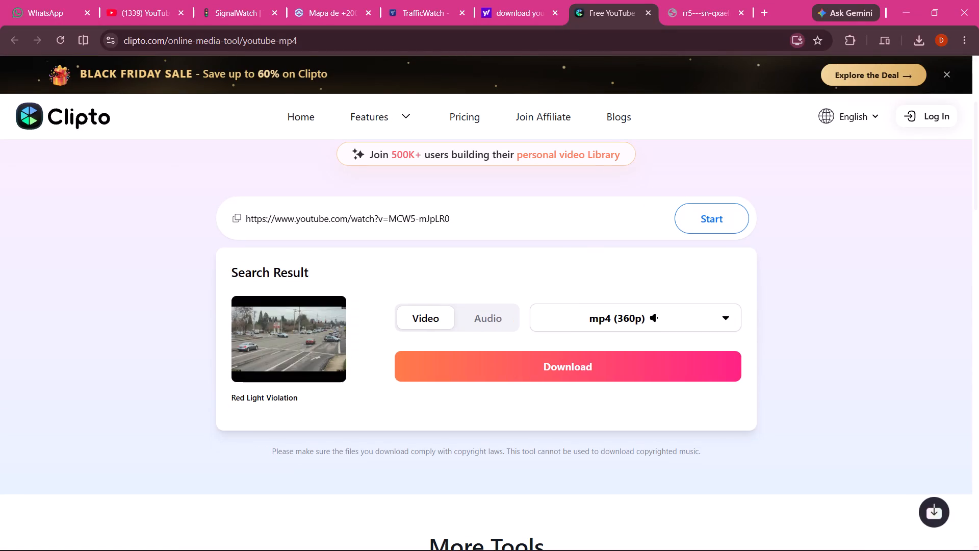
Open the 360p mp4 of the "Red Light Violation" video, close the older video playback page, and pause the clip.
click(553, 364)
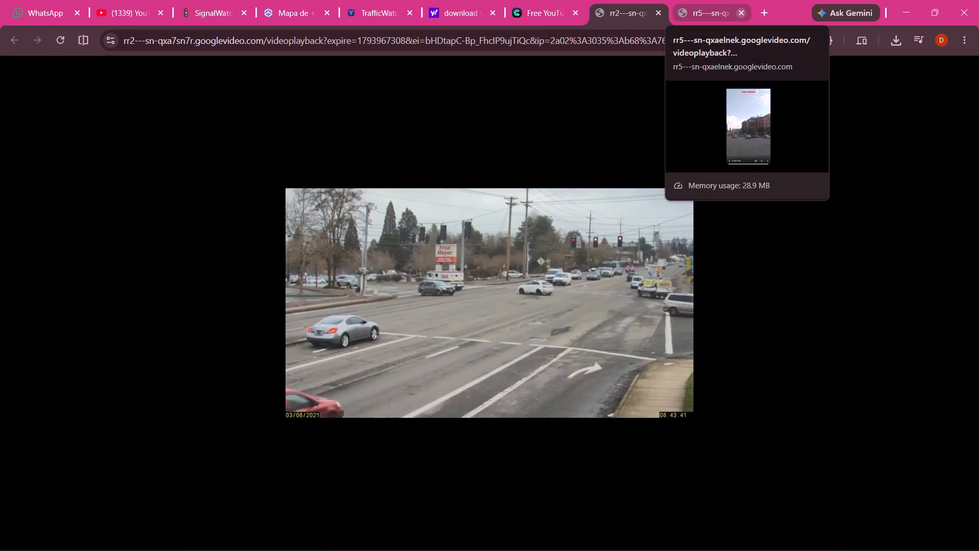
click(740, 12)
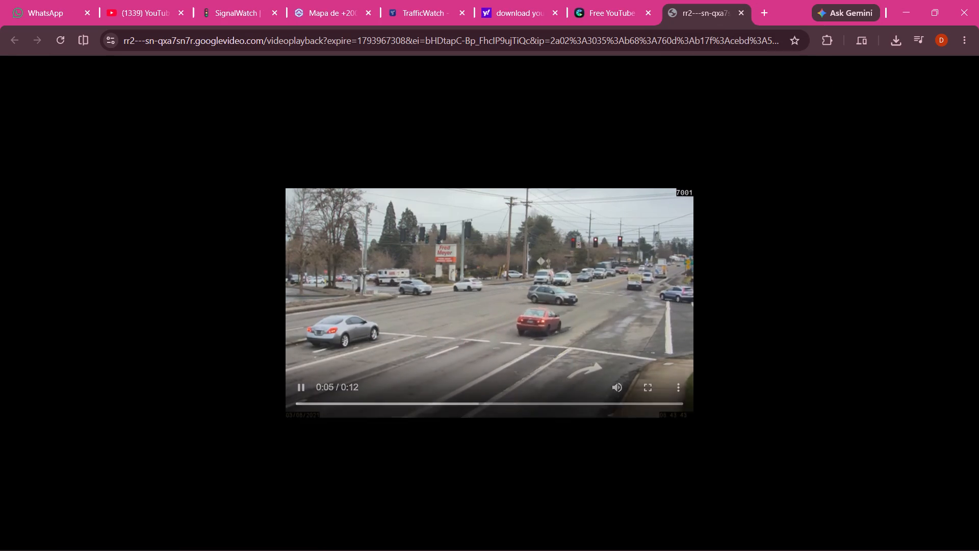
click(302, 386)
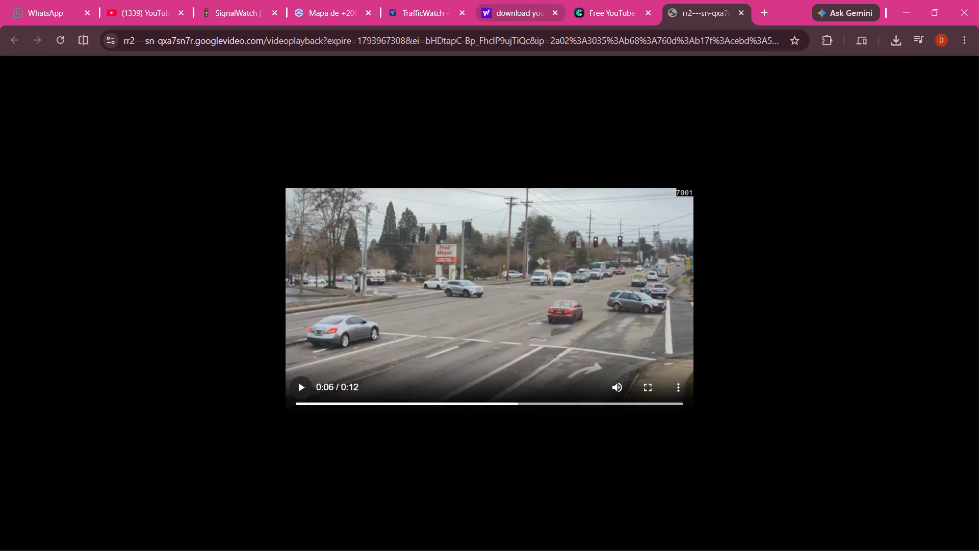
Switch to SignalWatch and remove the uploaded videoplayback (1).mp4 footage.
click(218, 2)
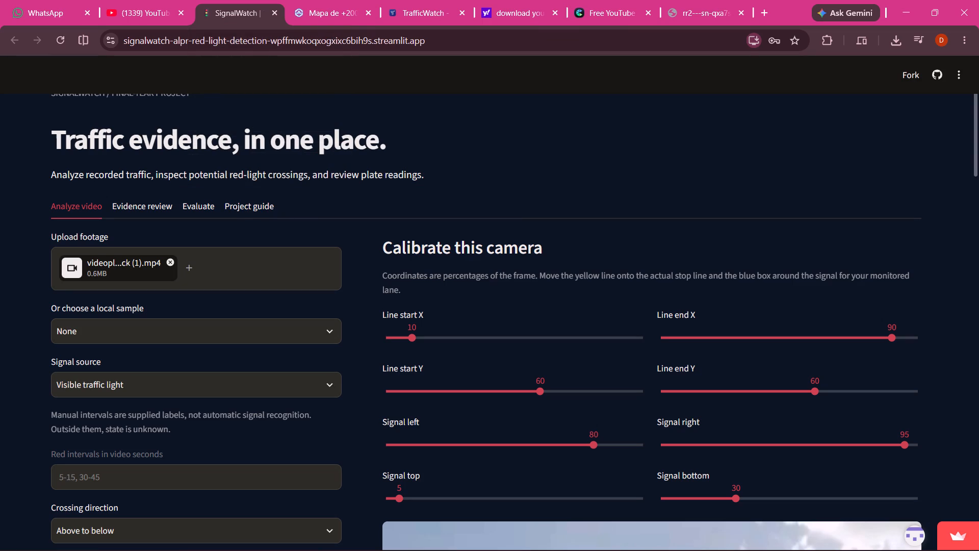
click(171, 261)
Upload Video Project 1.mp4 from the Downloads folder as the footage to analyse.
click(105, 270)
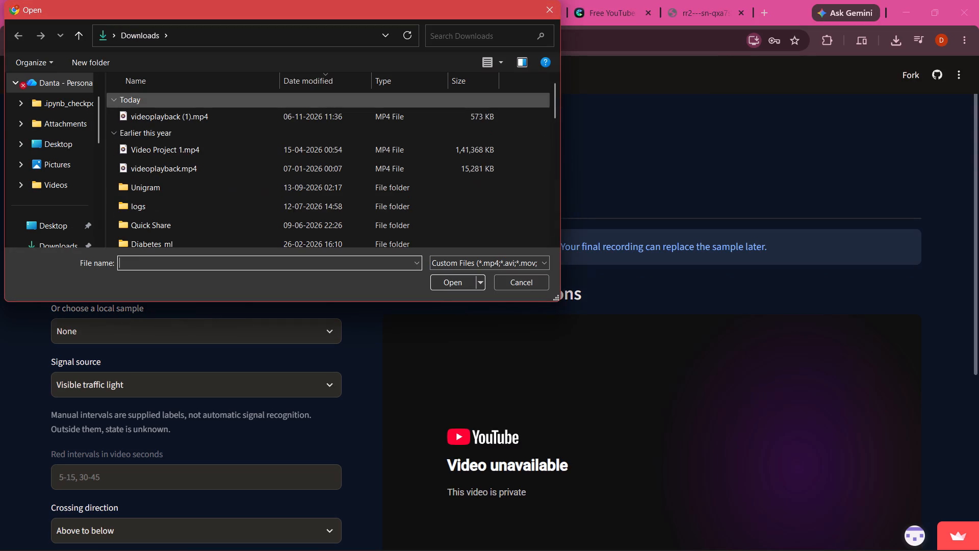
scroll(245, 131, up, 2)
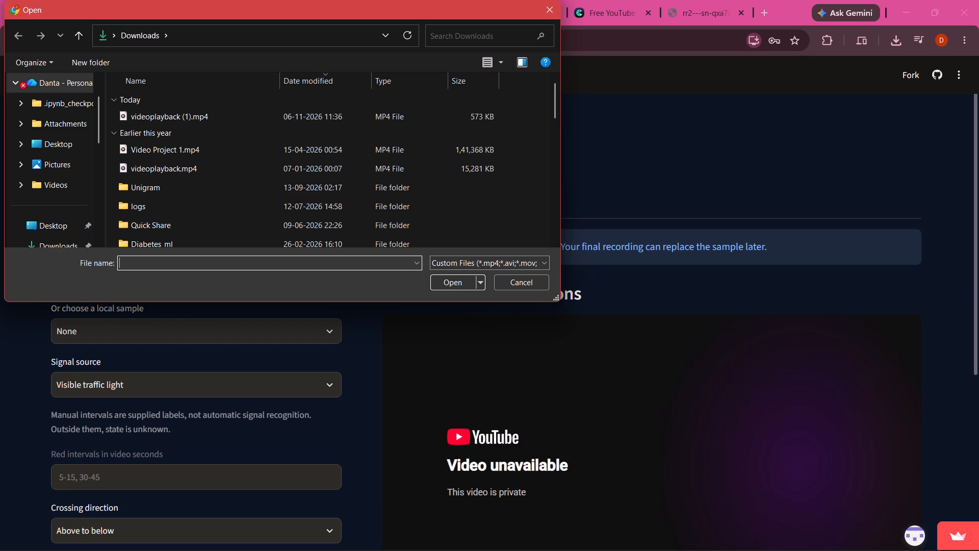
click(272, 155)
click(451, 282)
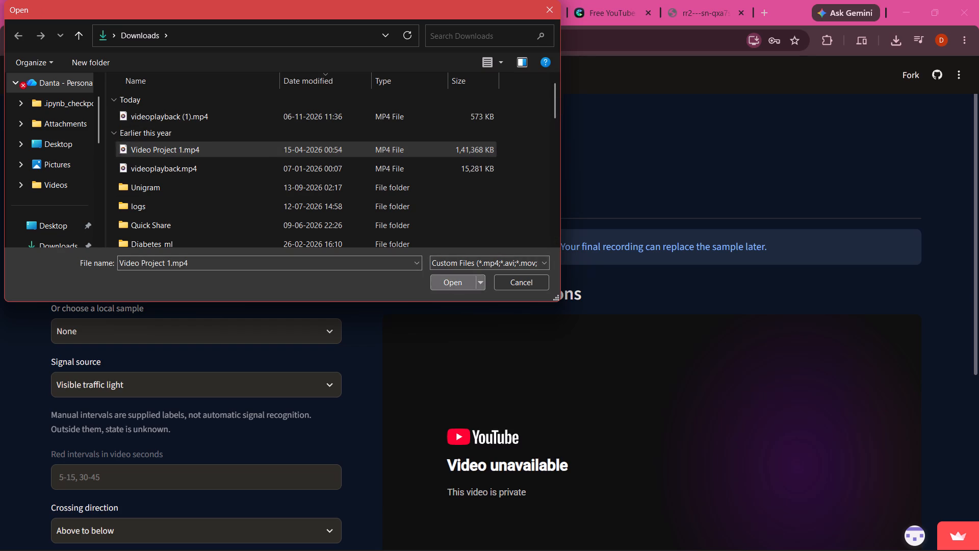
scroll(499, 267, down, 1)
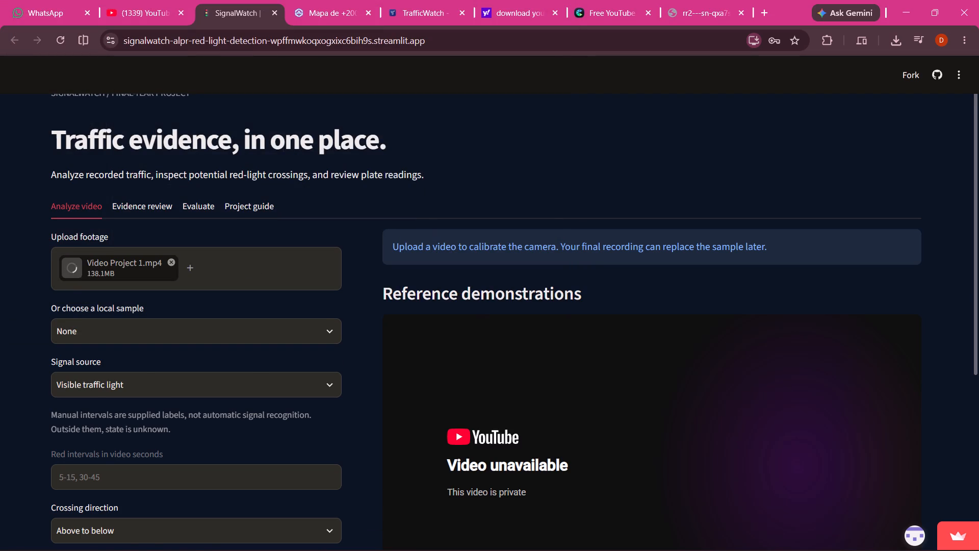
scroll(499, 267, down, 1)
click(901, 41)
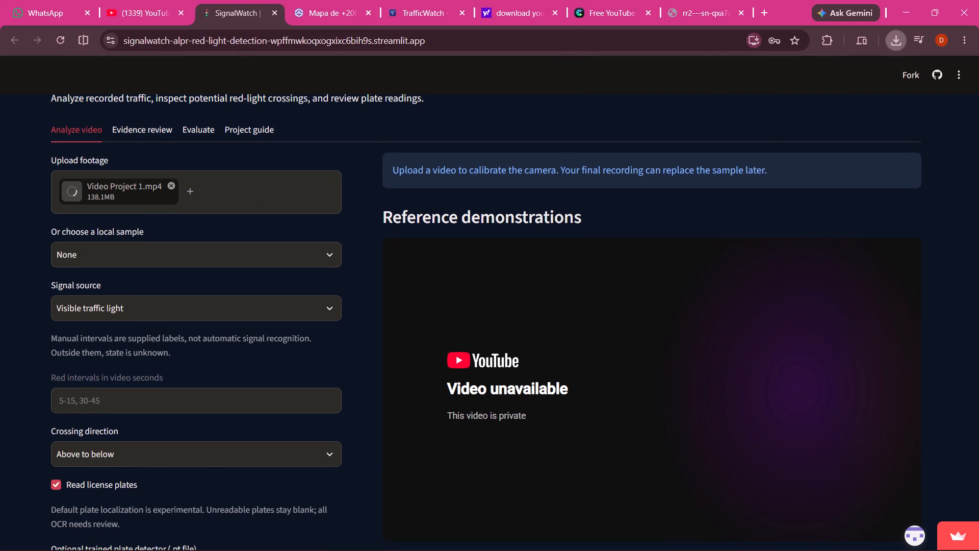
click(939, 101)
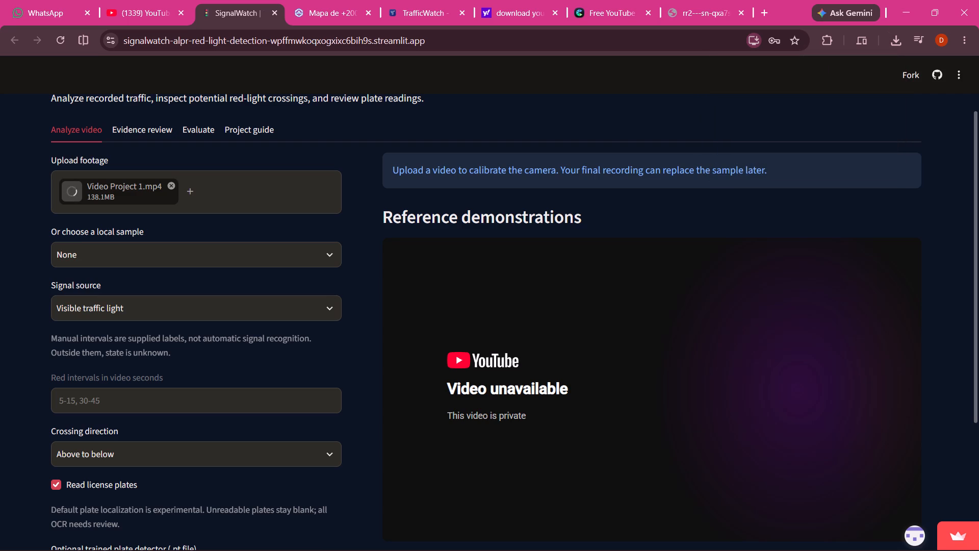
Examine the video analysis settings, including the local sample and signal source options and the optional plate detector.
scroll(589, 190, down, 1)
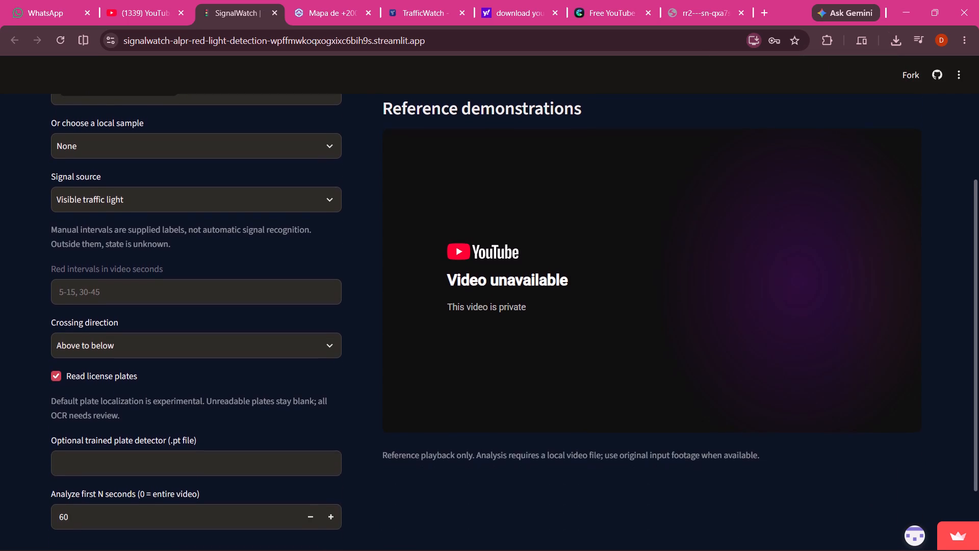
scroll(589, 190, down, 1)
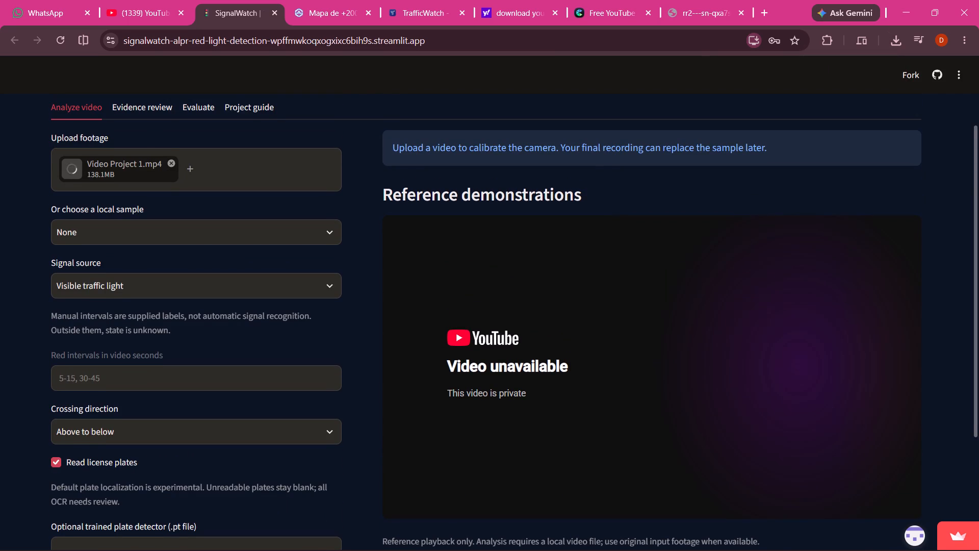
scroll(390, 129, up, 1)
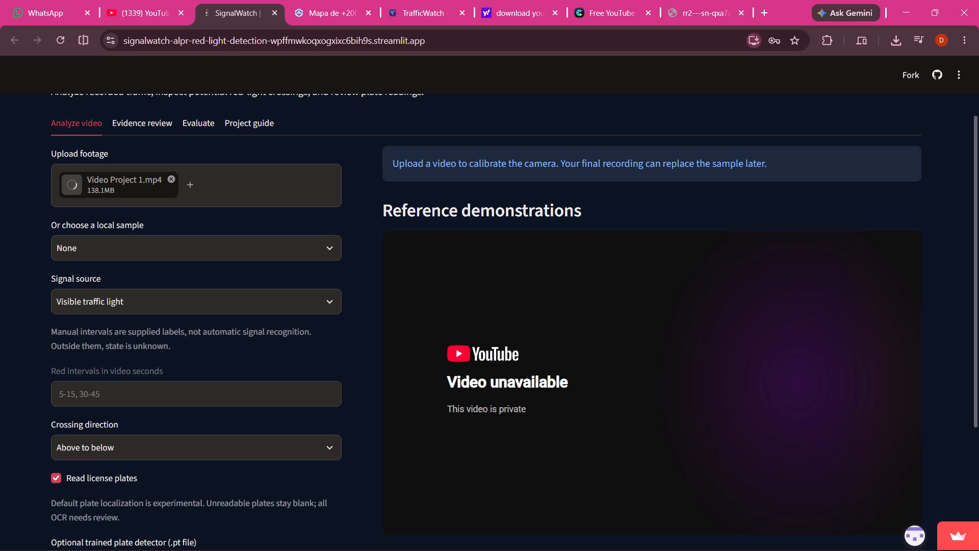
click(256, 260)
click(273, 245)
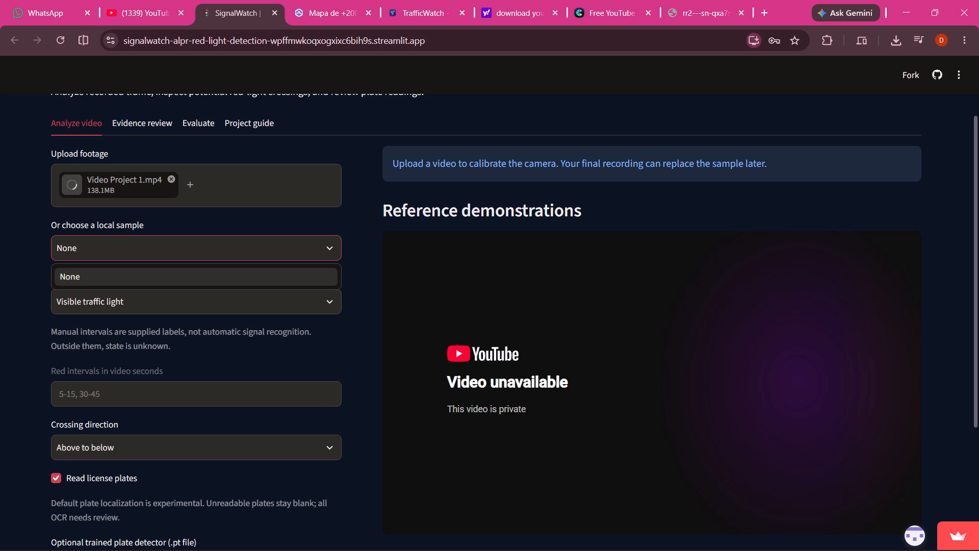
click(273, 245)
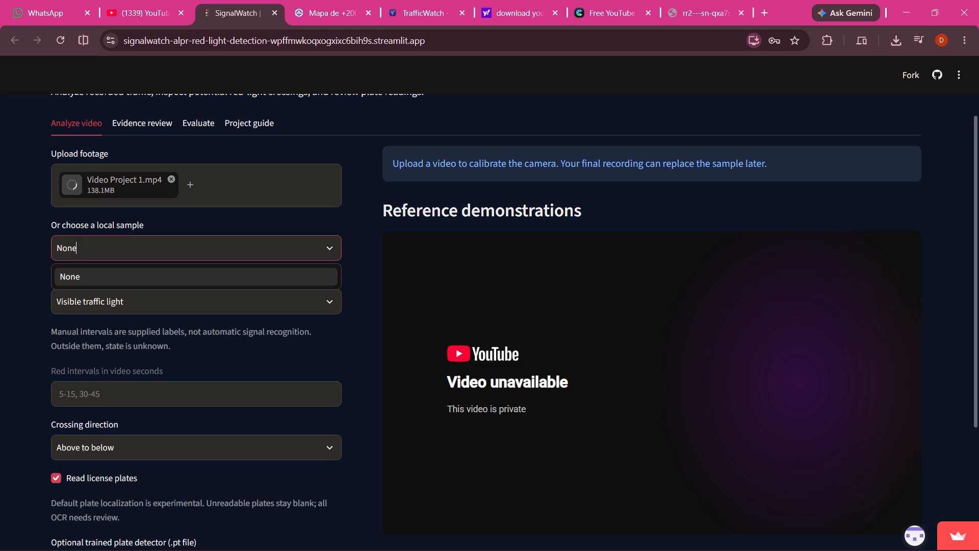
click(242, 300)
click(242, 300)
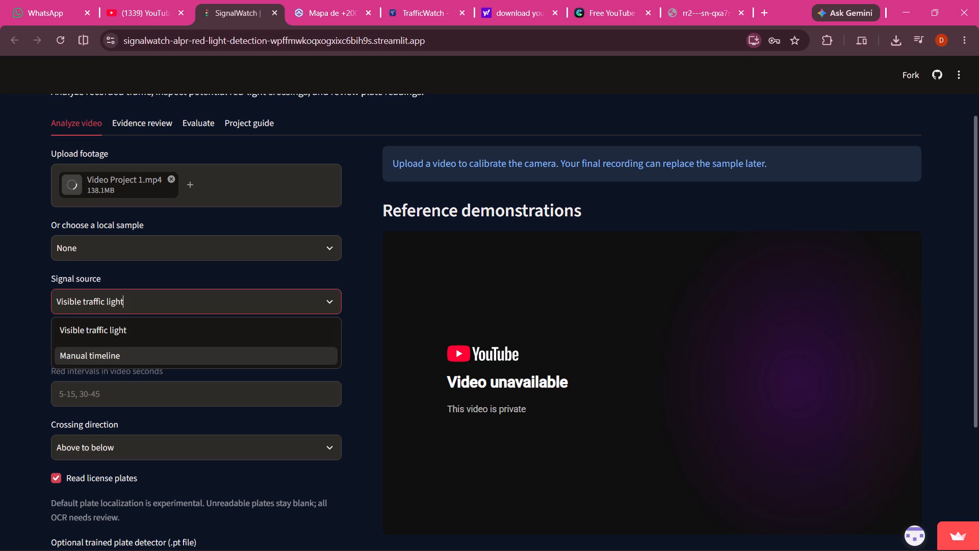
click(367, 384)
scroll(307, 360, down, 1)
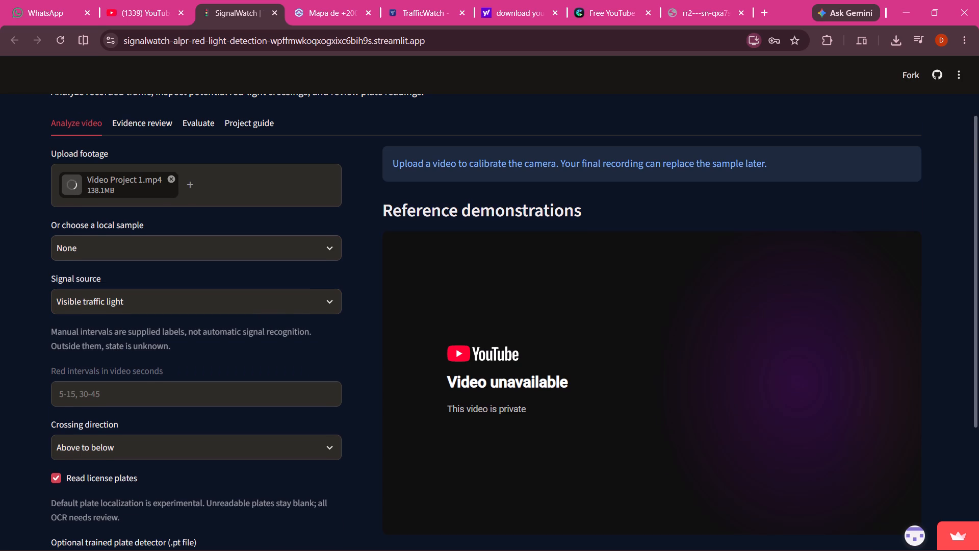
scroll(307, 360, down, 4)
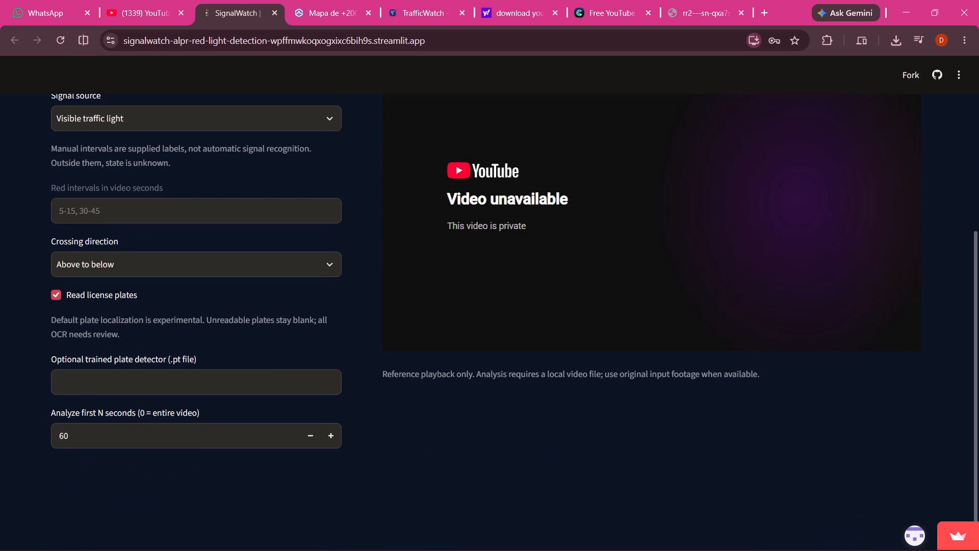
click(283, 377)
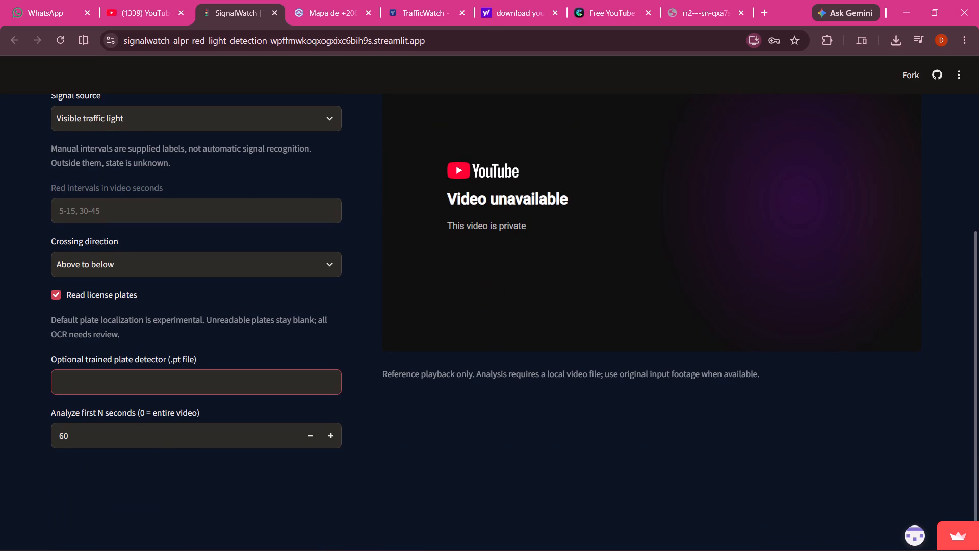
click(331, 324)
scroll(351, 387, up, 4)
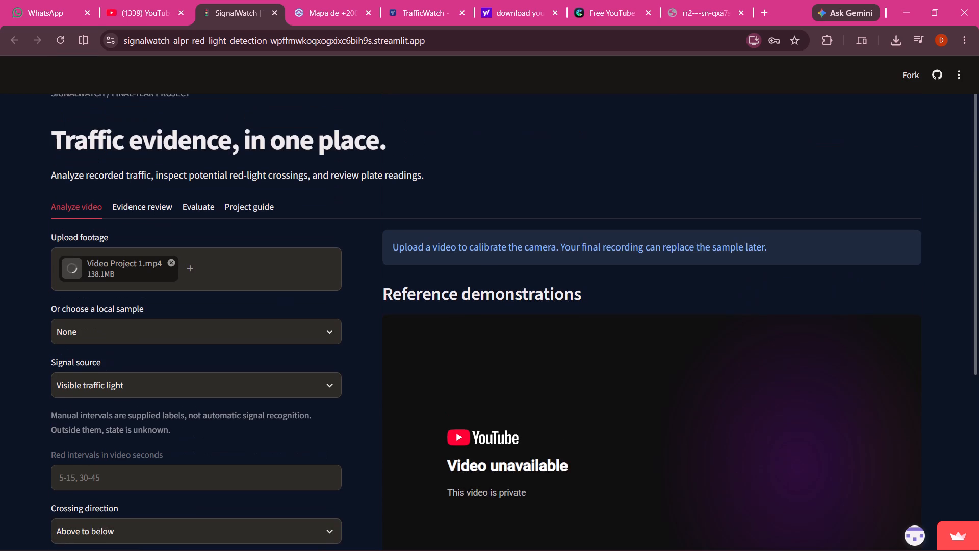
scroll(351, 387, down, 3)
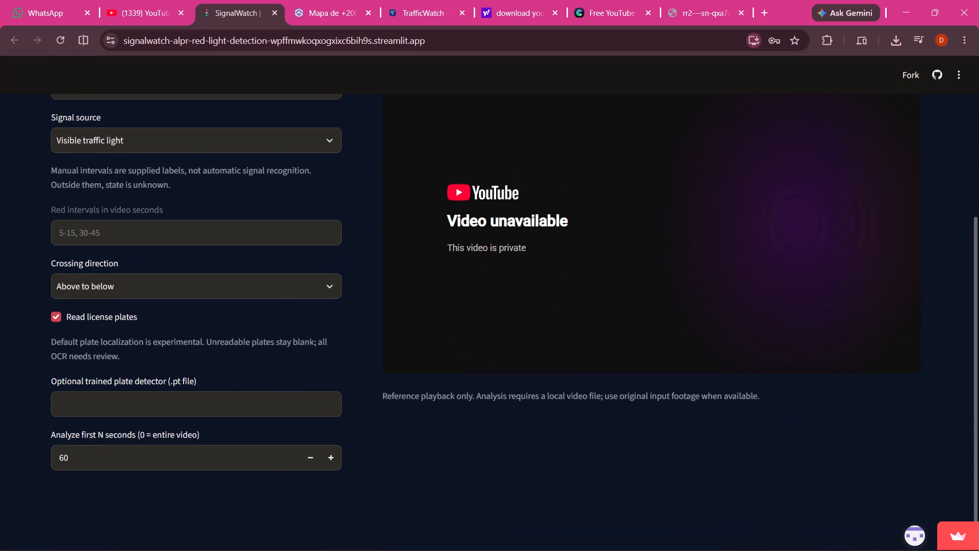
scroll(351, 387, down, 4)
scroll(351, 387, up, 5)
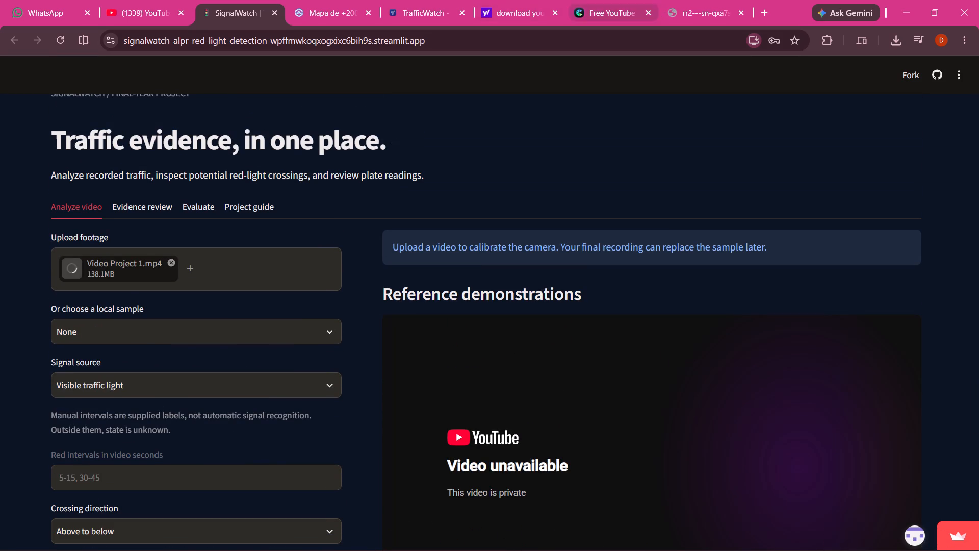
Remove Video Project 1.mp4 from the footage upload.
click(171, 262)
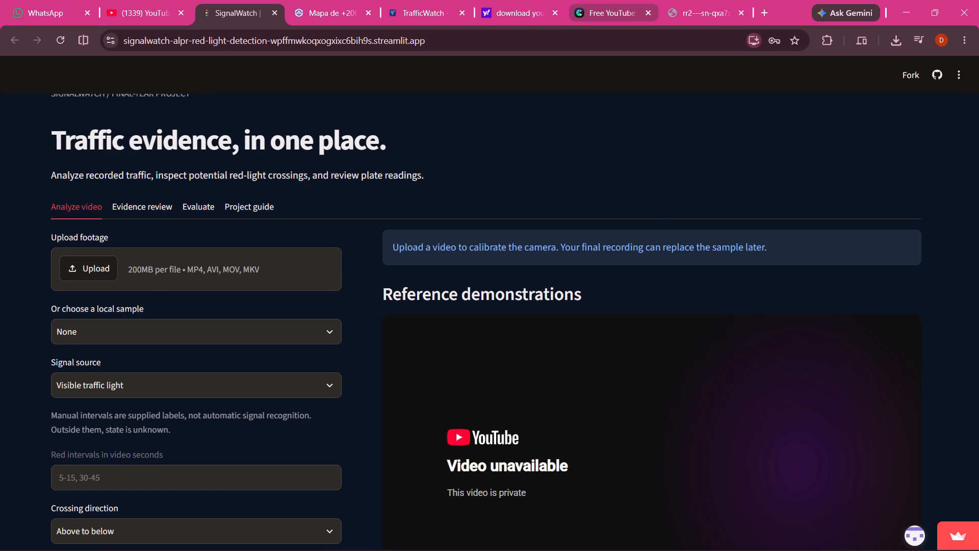
Return to the paused "Red Light Violation" clip and download it as an mp4 file.
click(717, 0)
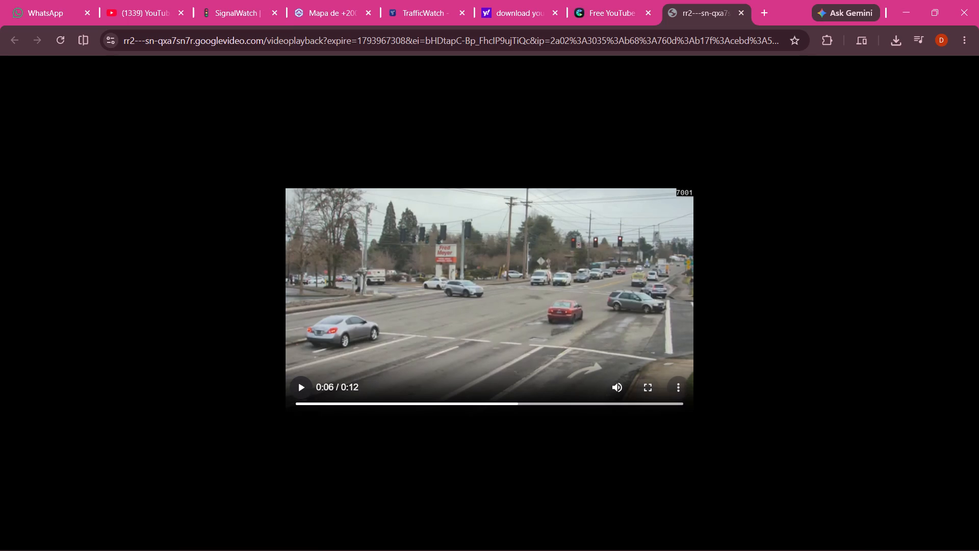
click(676, 385)
click(661, 324)
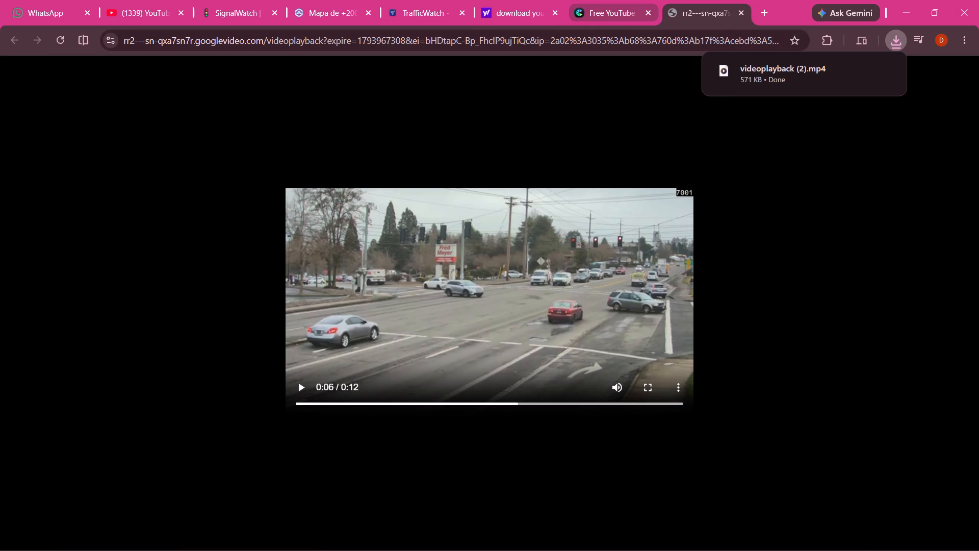
Switch to SignalWatch and upload videoplayback (2).mp4 from the Downloads folder as the footage.
click(239, 2)
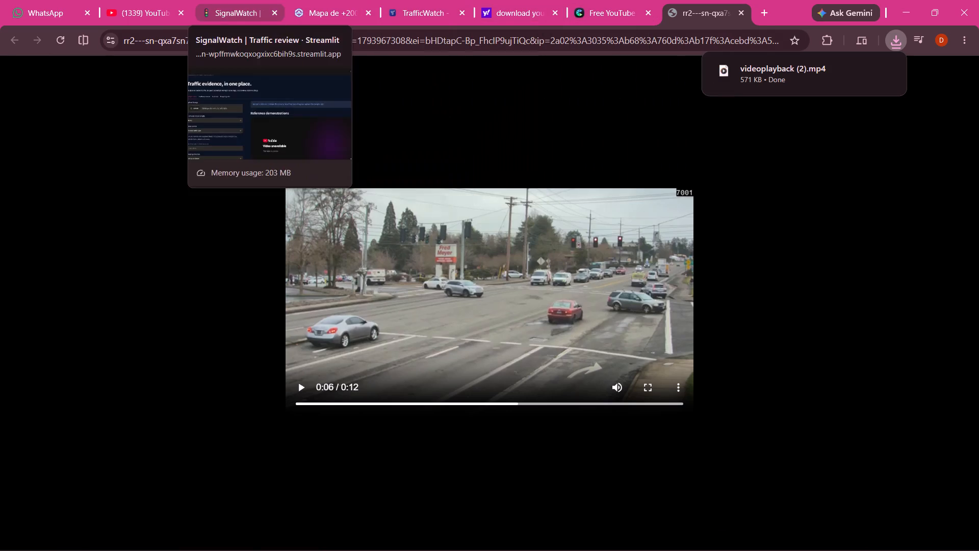
click(94, 273)
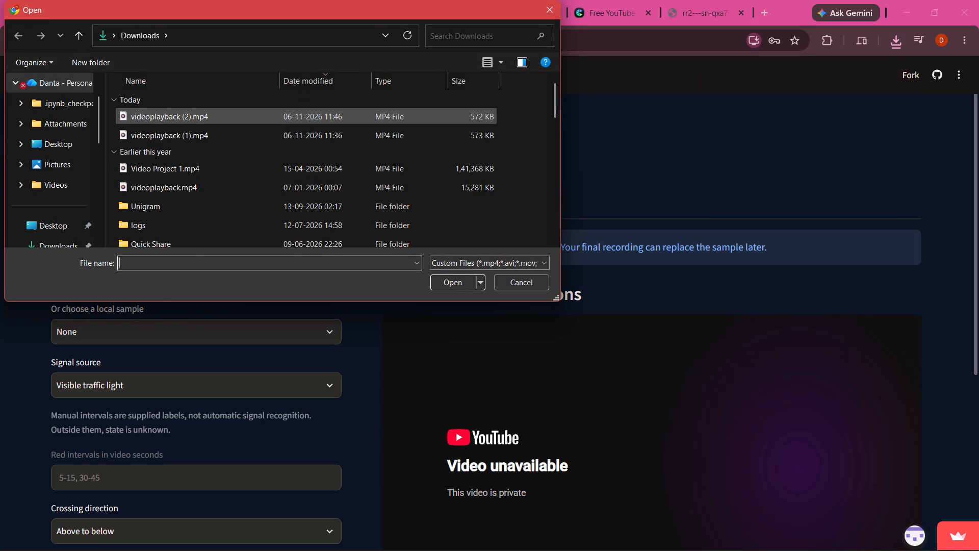
click(230, 119)
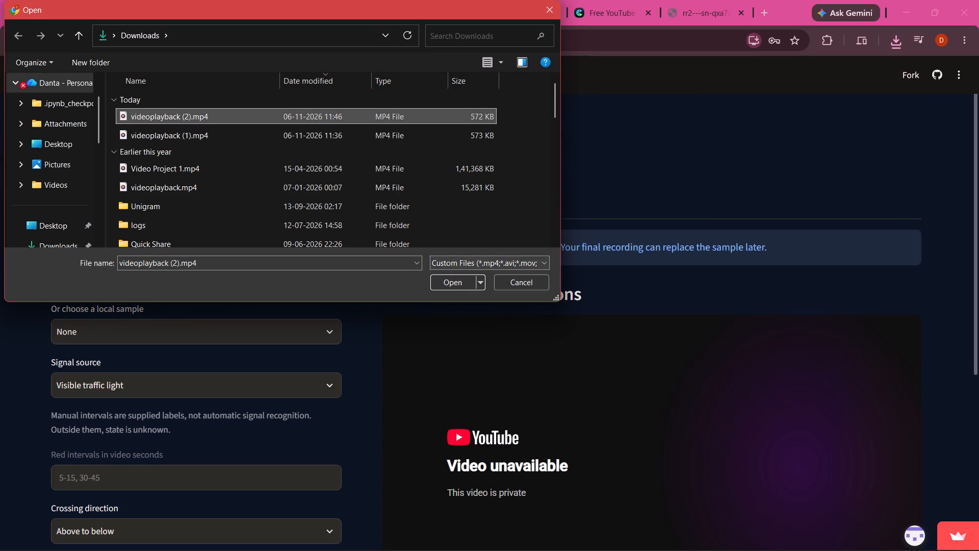
click(465, 285)
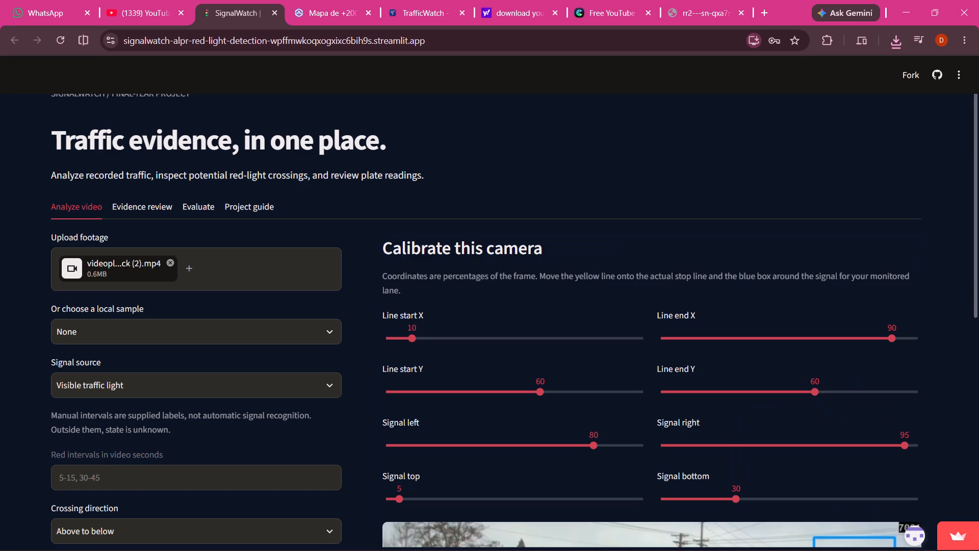
Run the video analysis on the uploaded red-light footage and check the annotated frames against the calibration preview.
scroll(371, 191, down, 9)
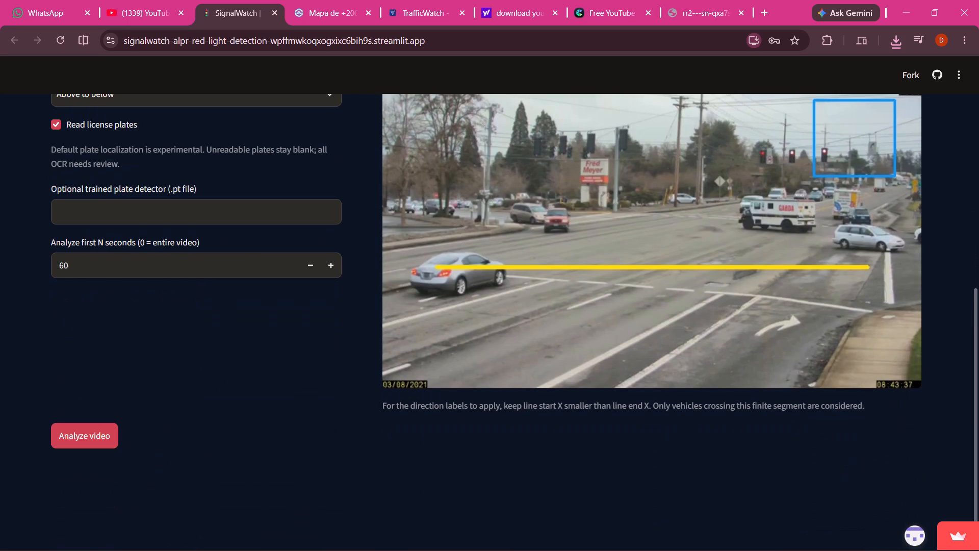
click(72, 436)
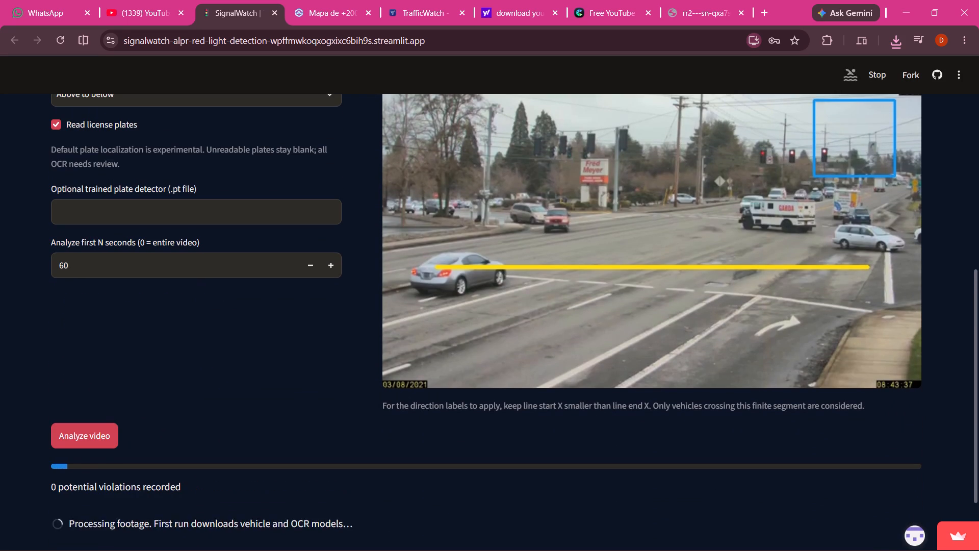
scroll(248, 393, down, 2)
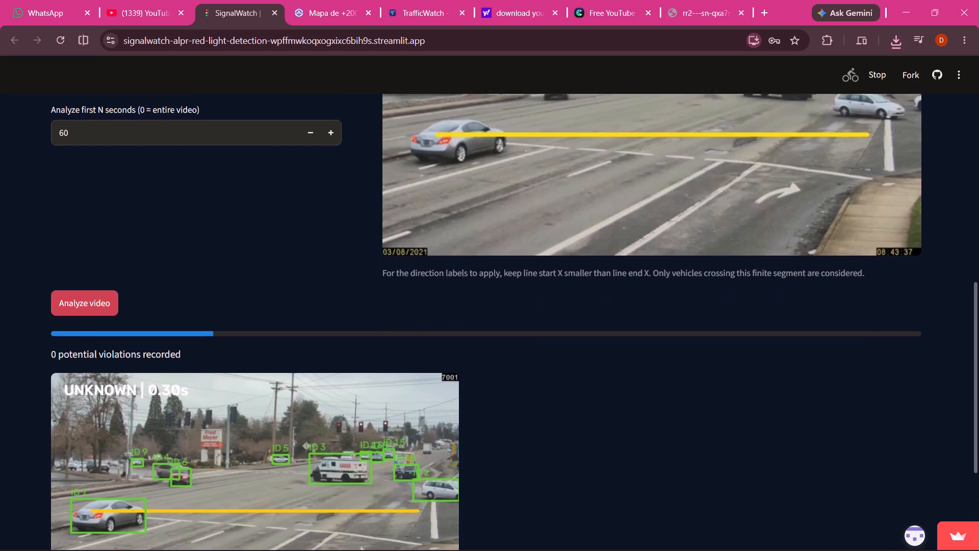
scroll(248, 393, down, 2)
scroll(248, 393, up, 1)
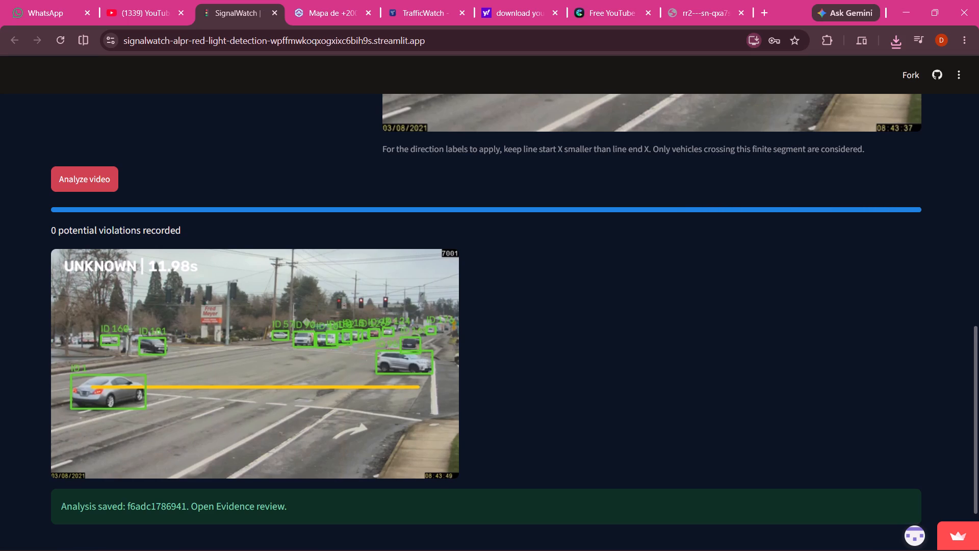
click(243, 352)
scroll(190, 400, up, 2)
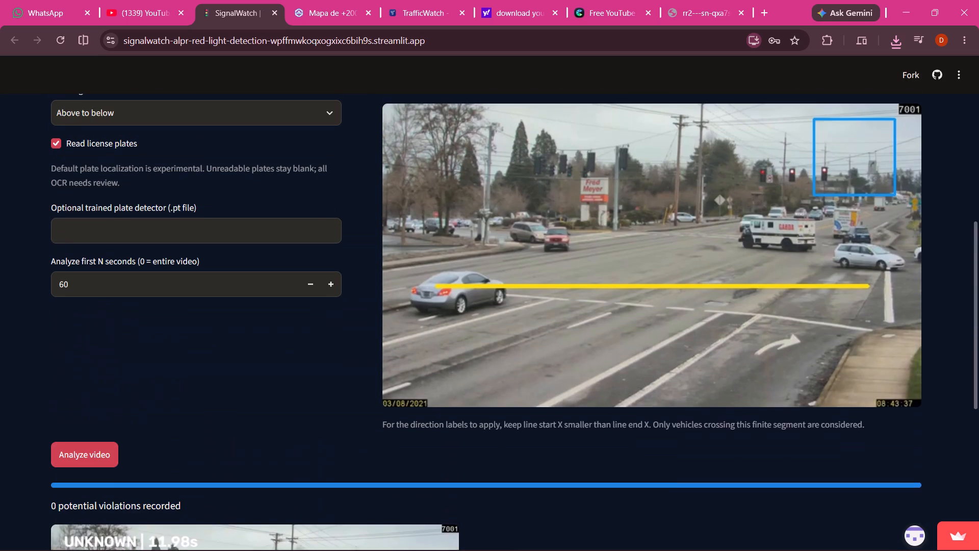
Examine the annotated result frame and saved analysis against the stop-line and signal-box calibration settings.
scroll(190, 400, up, 1)
scroll(380, 383, down, 5)
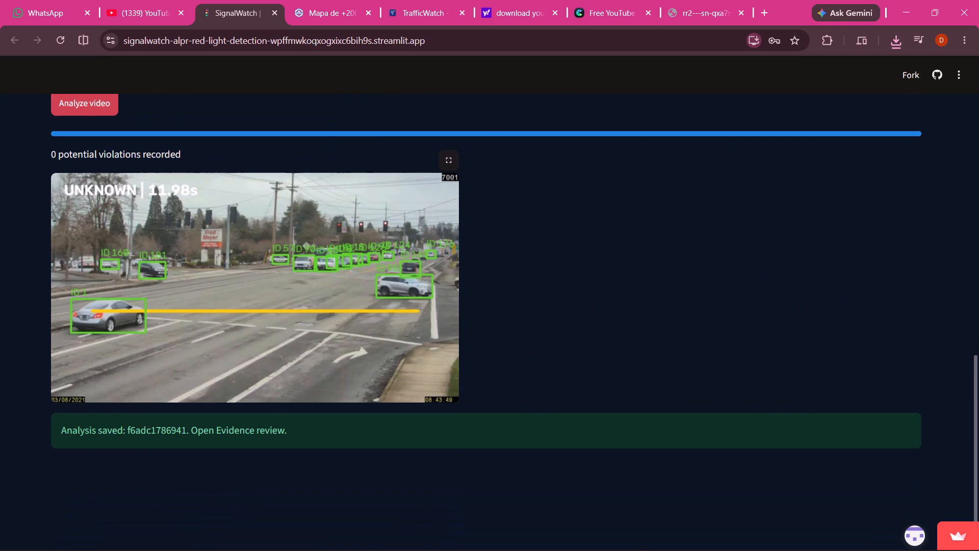
double_click(73, 391)
scroll(254, 205, up, 7)
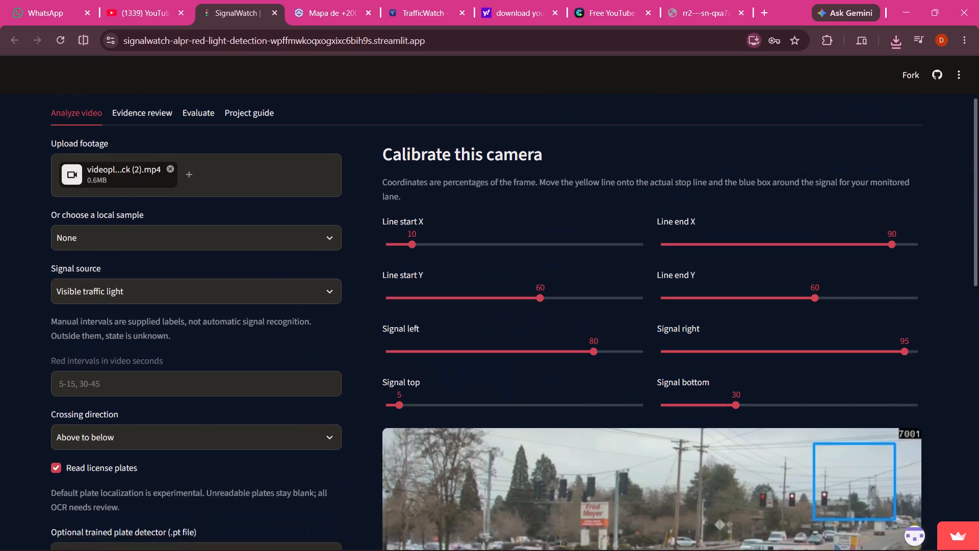
scroll(254, 205, up, 1)
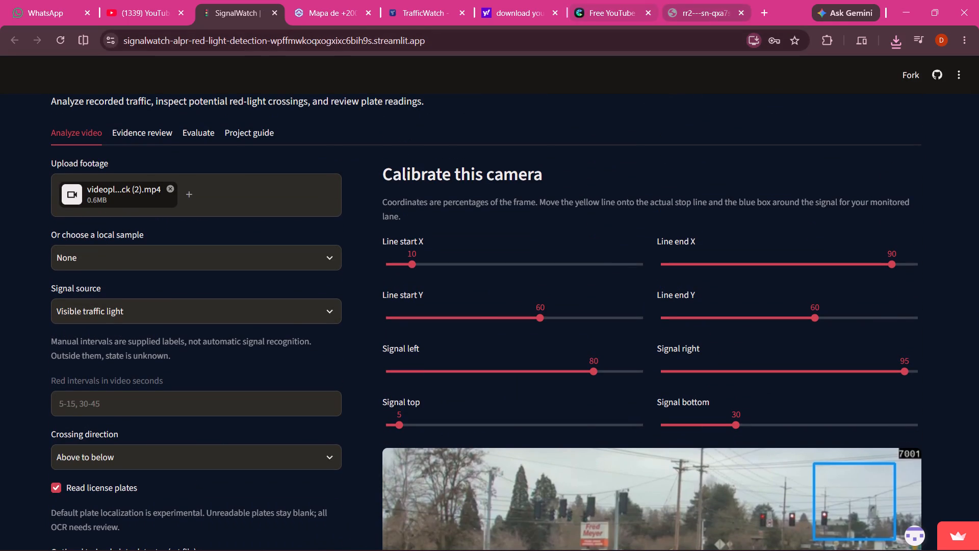
Switch to the downloaded intersection clip and replay it from the start to the end.
click(589, 0)
click(681, 1)
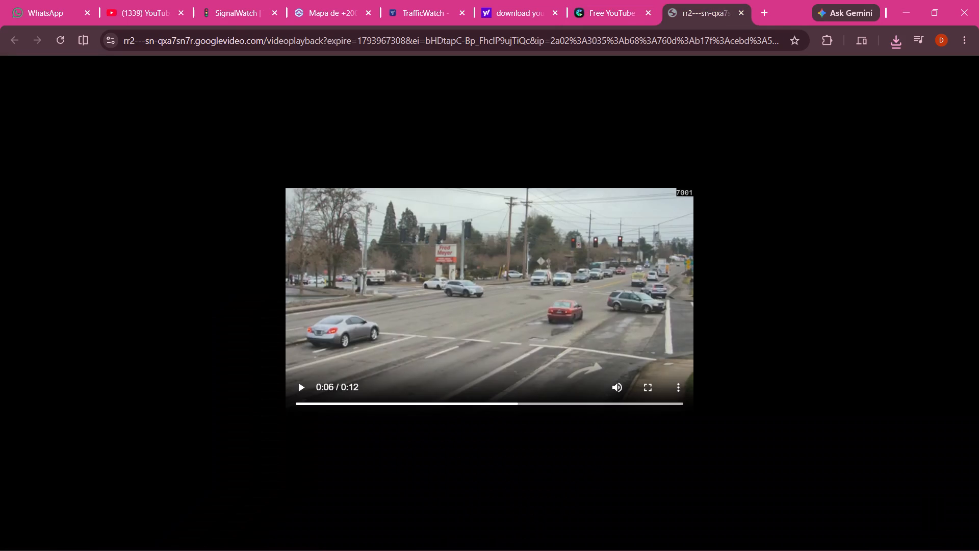
click(299, 391)
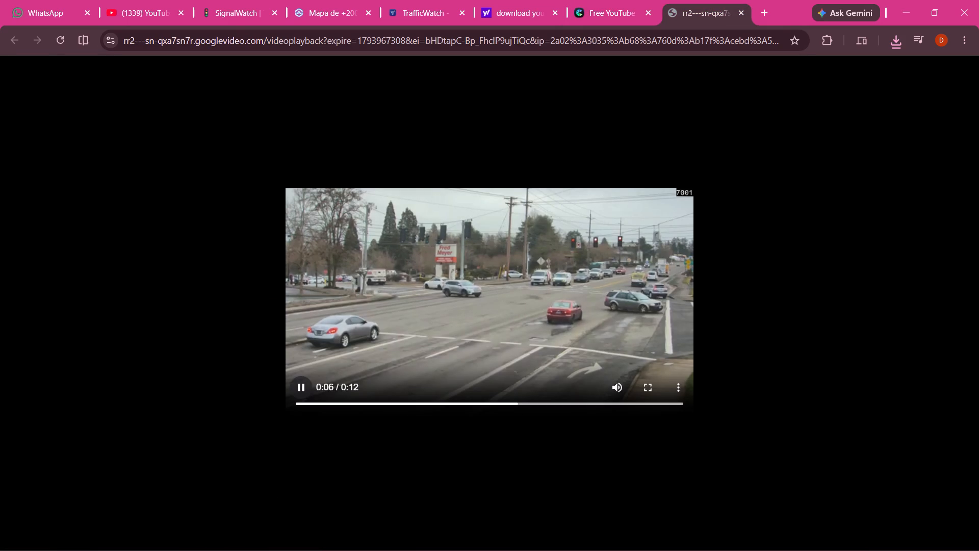
click(297, 404)
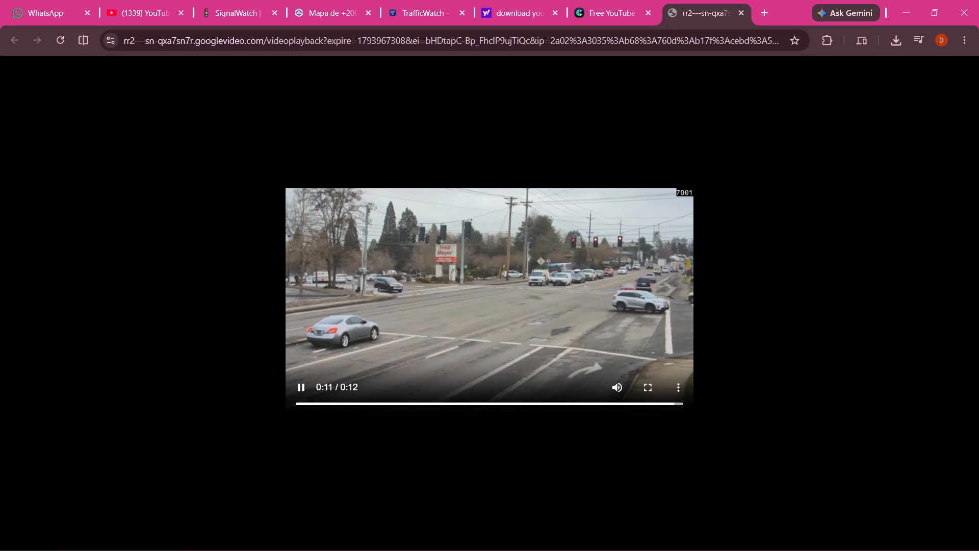
Return to SignalWatch and compare the calibration preview and annotated analysis result with the replayed clip.
click(516, 0)
click(413, 5)
click(295, 14)
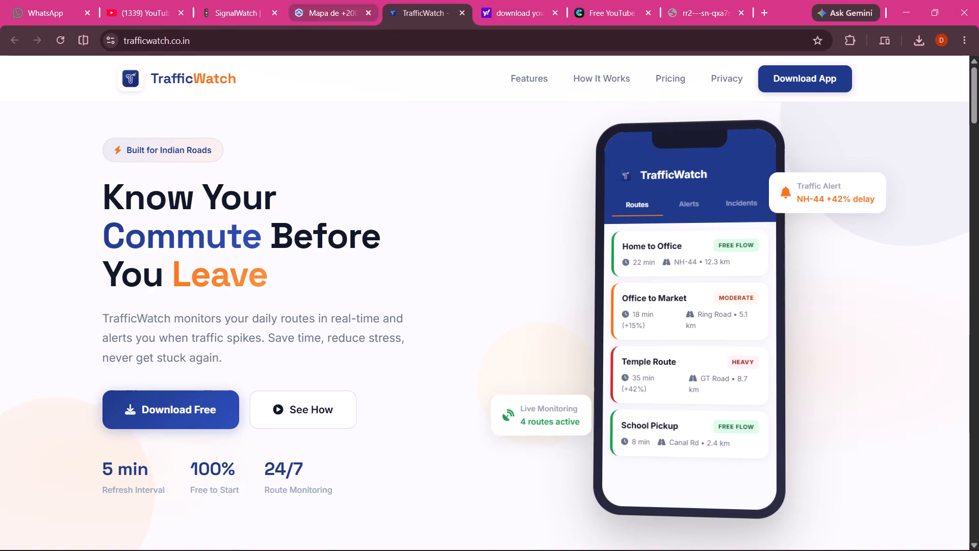
click(229, 10)
scroll(222, 282, down, 4)
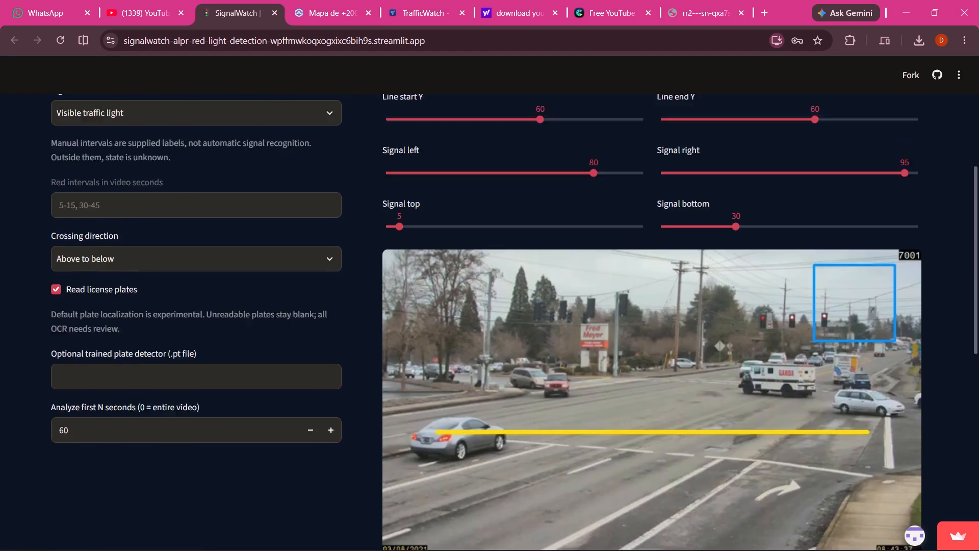
scroll(222, 282, down, 5)
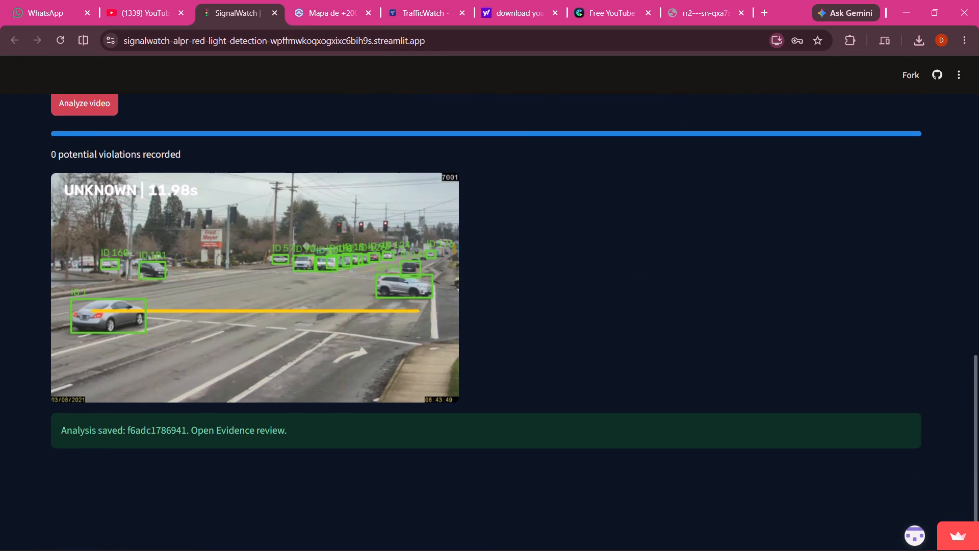
Open a new Google Colab notebook and run a first cell containing import os.
click(763, 8)
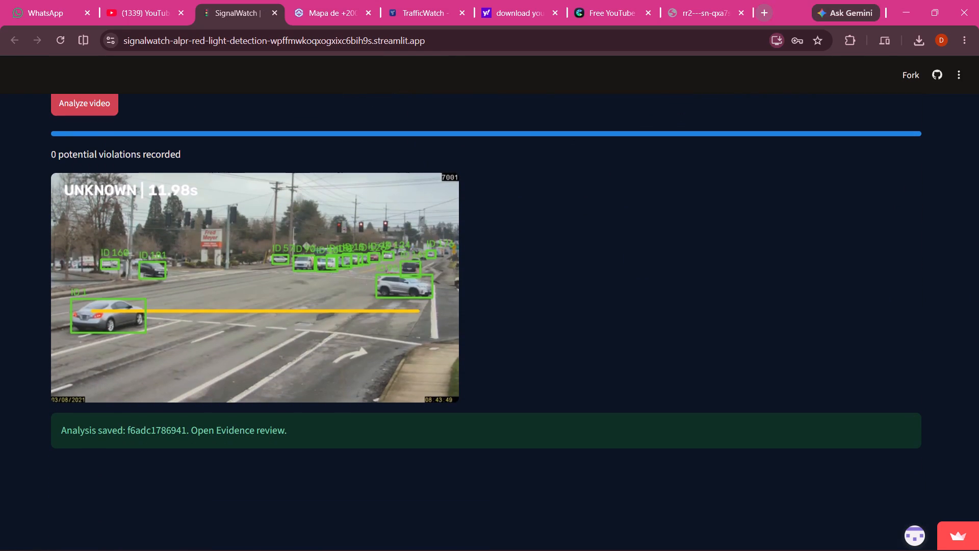
click(585, 276)
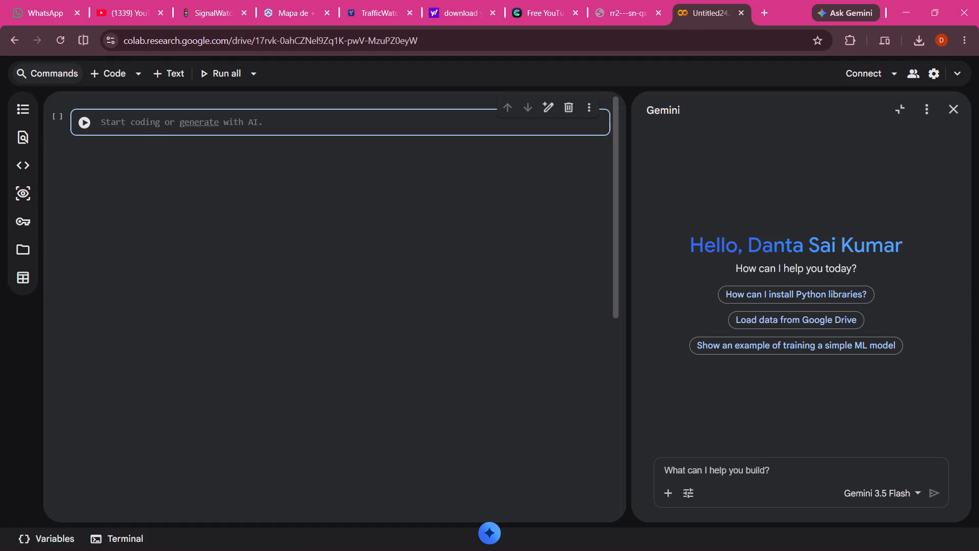
text(import)
key(space)
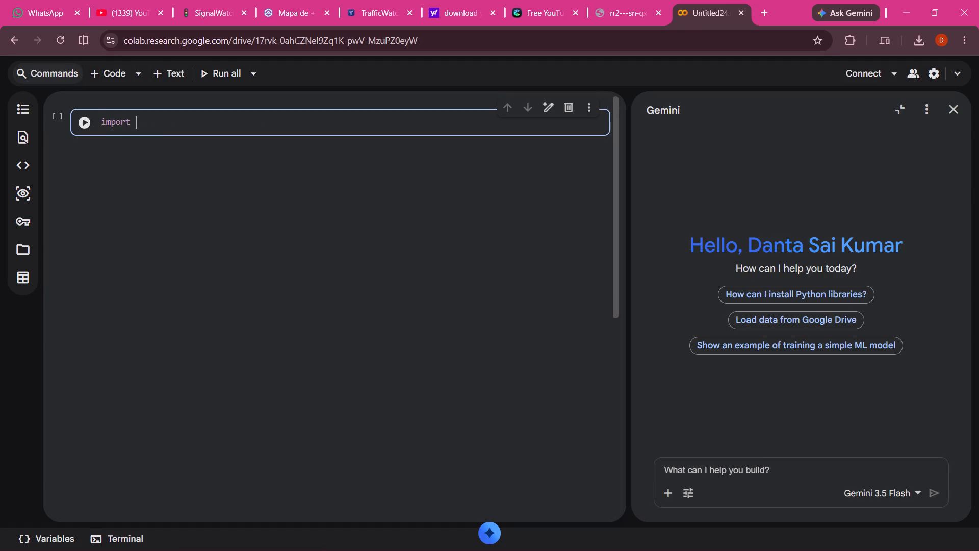
text(os)
key(shift+Return)
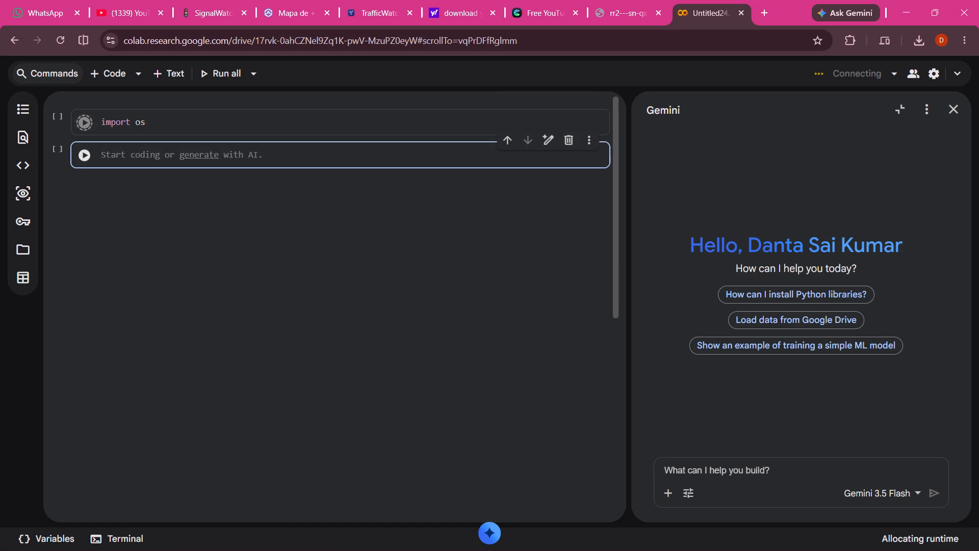
Write if os.path.exists("/content/EDSR") in the notebook's second cell.
text(if)
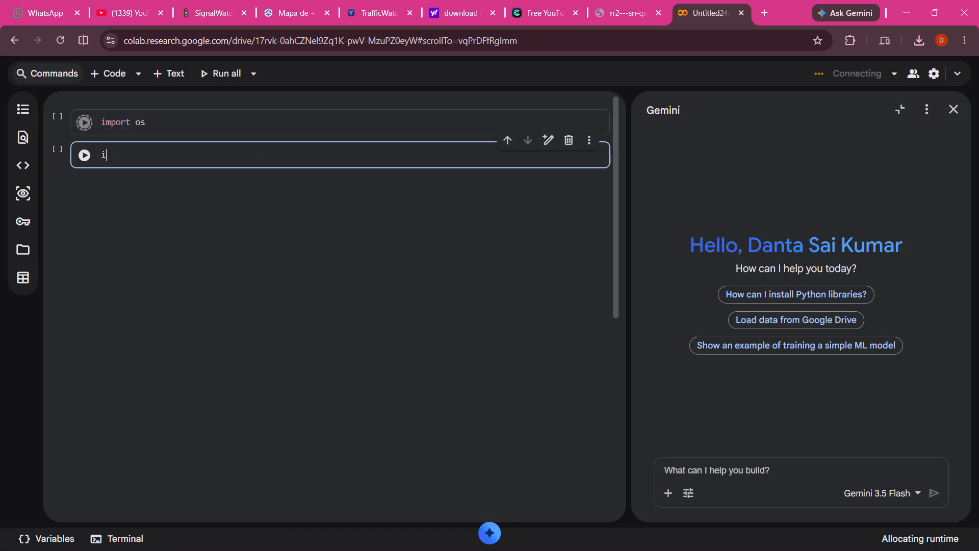
key(space)
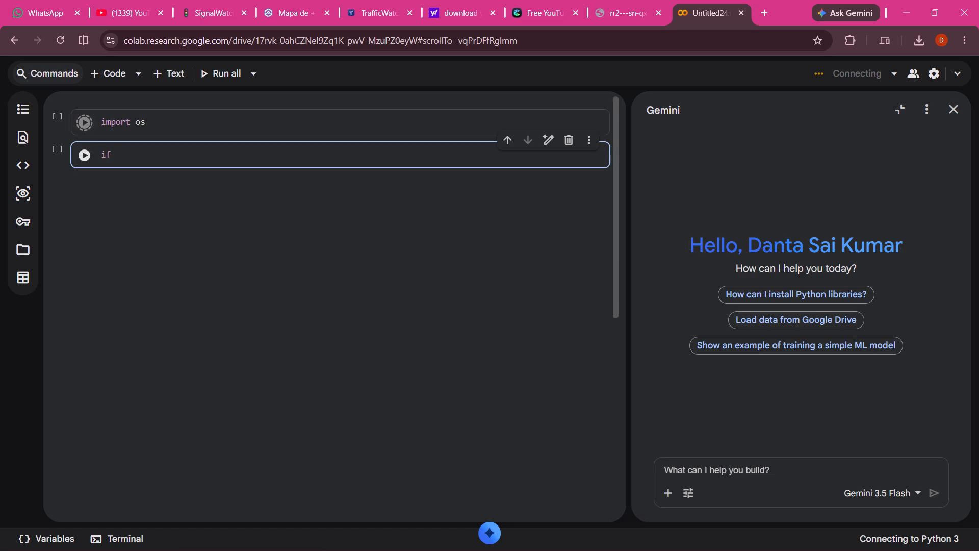
text(os)
text(.o)
key(BackSpace)
text(path)
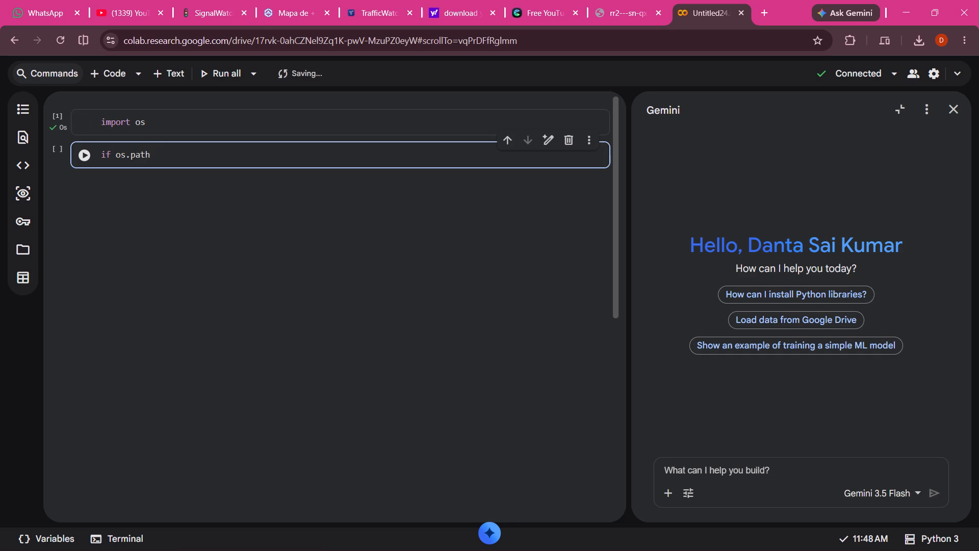
text(.exi)
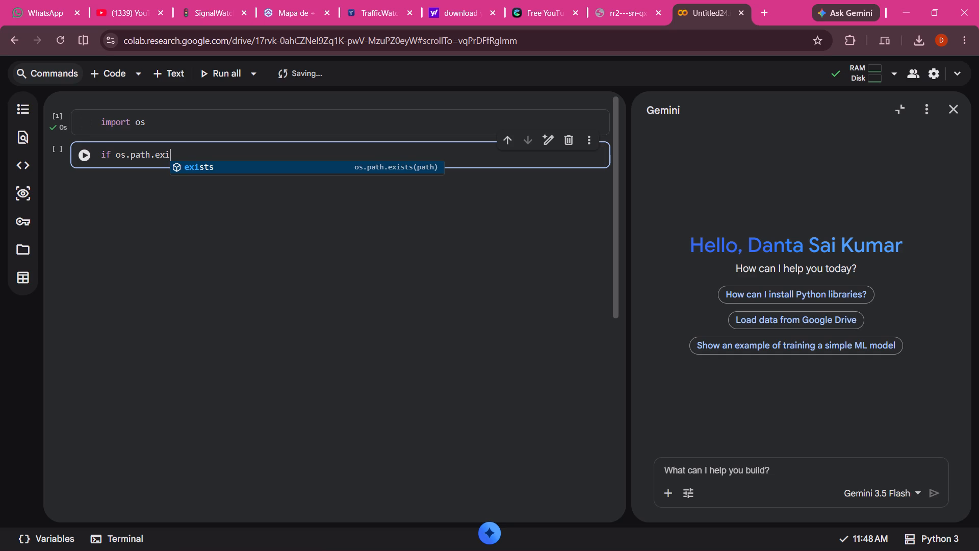
text(sts)
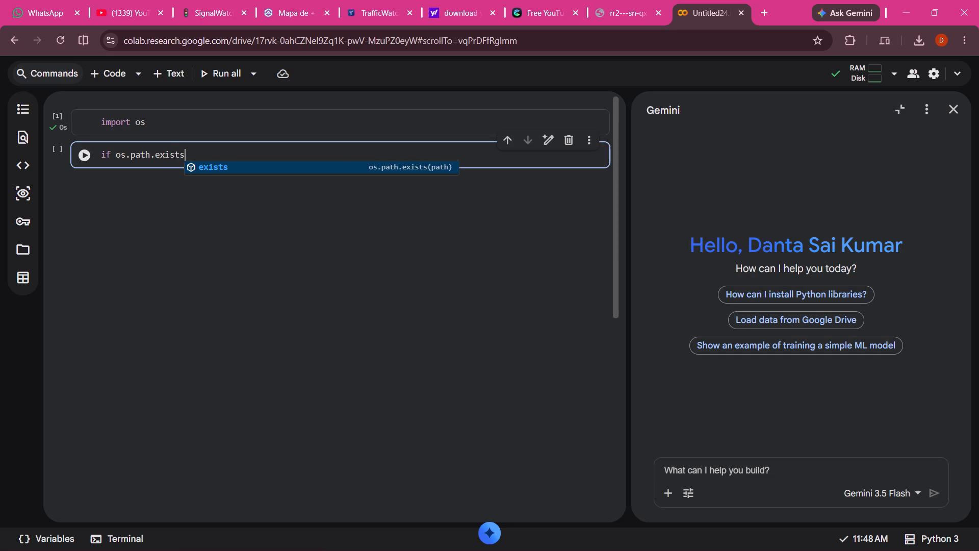
key(shift+parenleft)
key(shift+quotedbl)
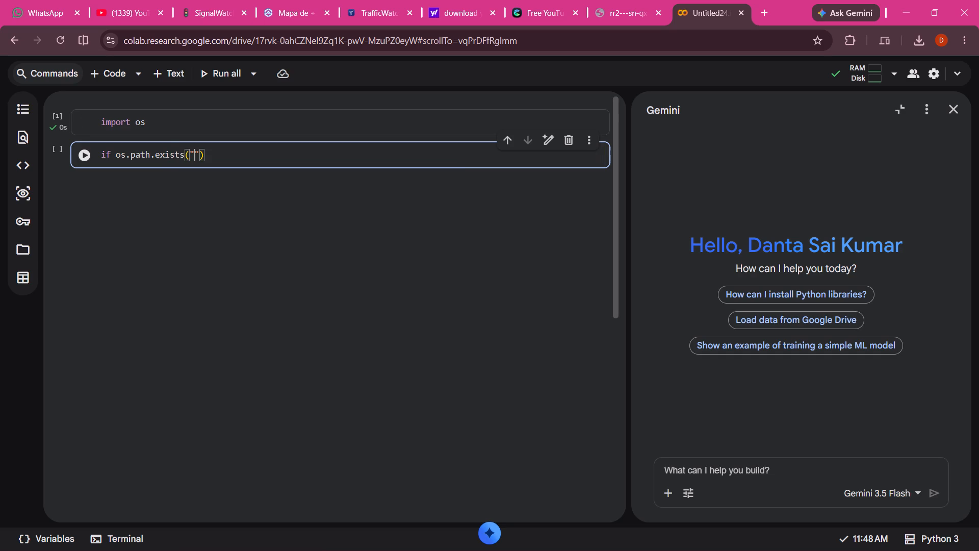
key(slash)
text(co)
text(ntent)
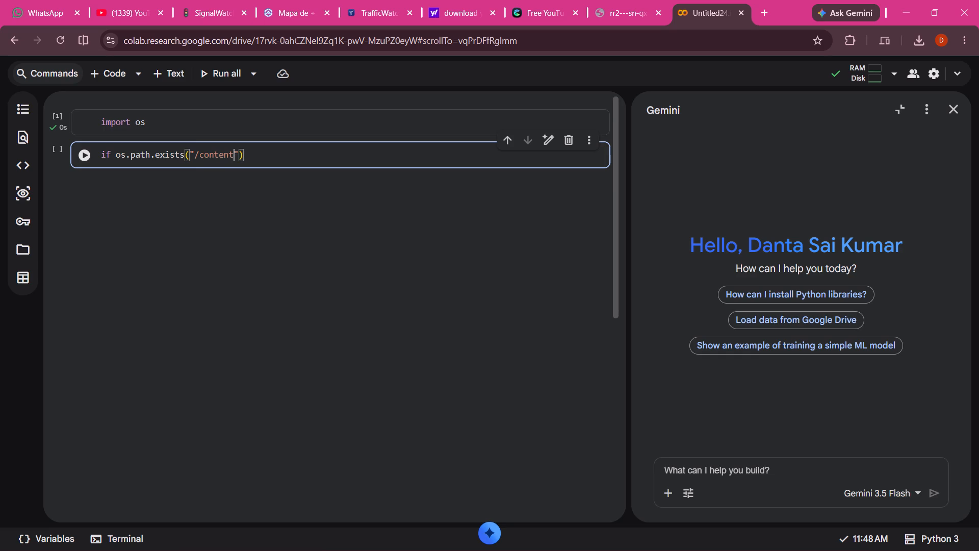
key(slash)
key(shift+e)
text(DS)
key(shift+r)
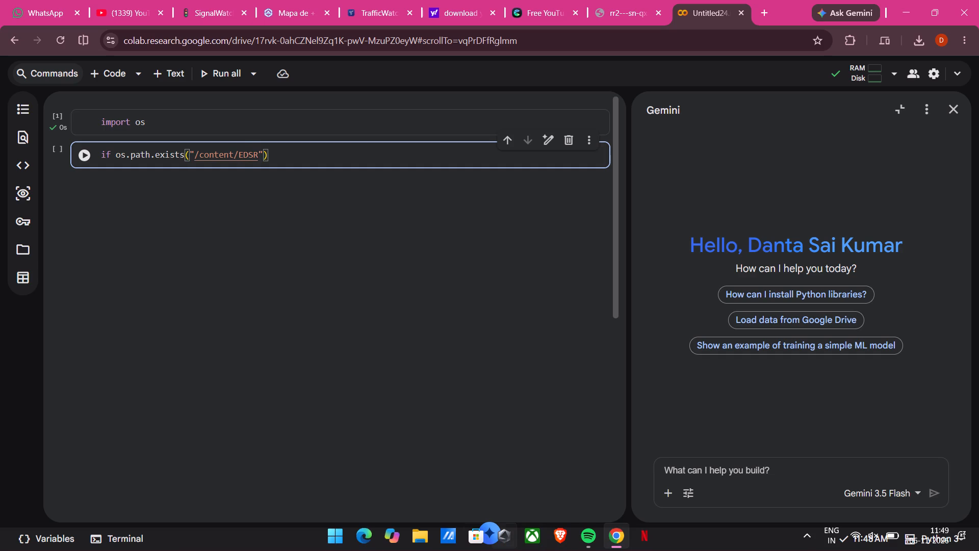
Launch the Kuro app.
click(327, 539)
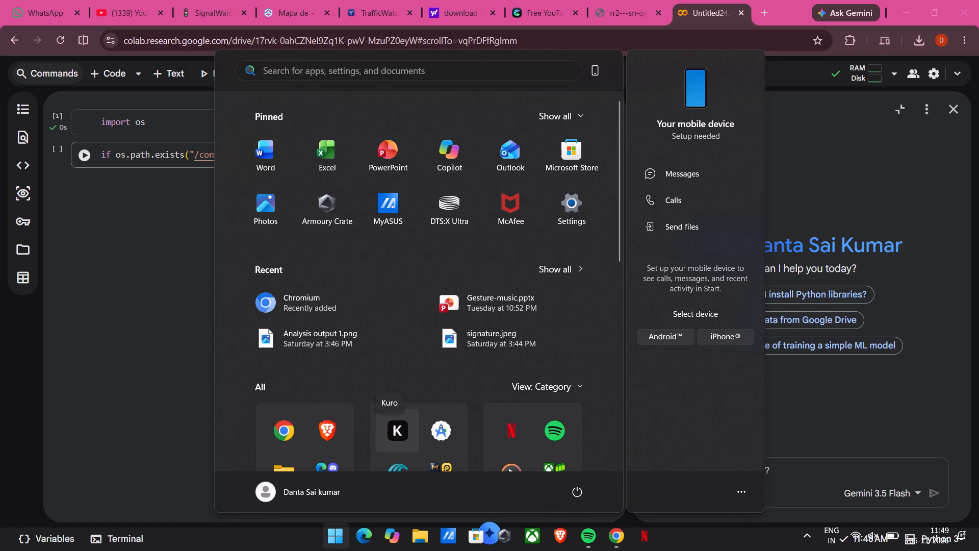
click(391, 426)
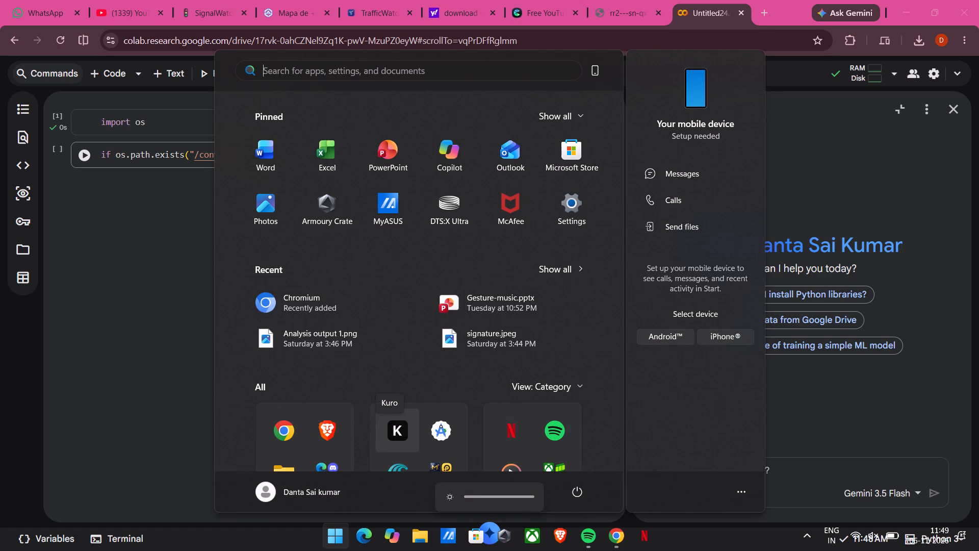